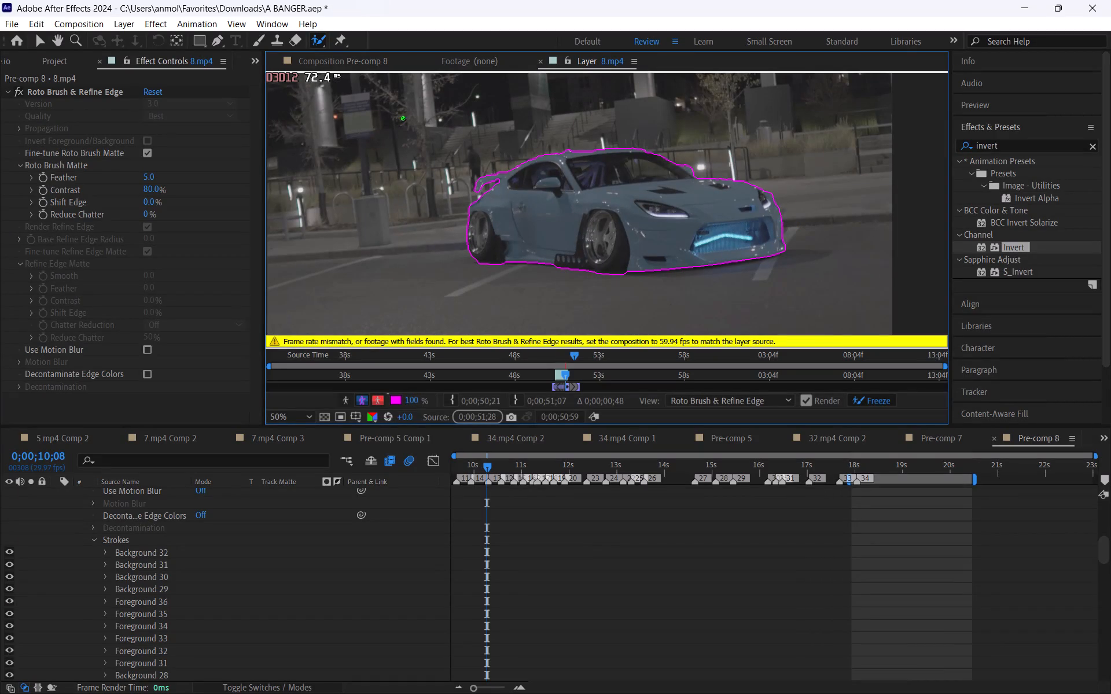
Return to the Pre-comp 8 composition, collapse the roto layer's properties and review the frames around the cut between the 8.mp4 clips.
left_click(383, 62)
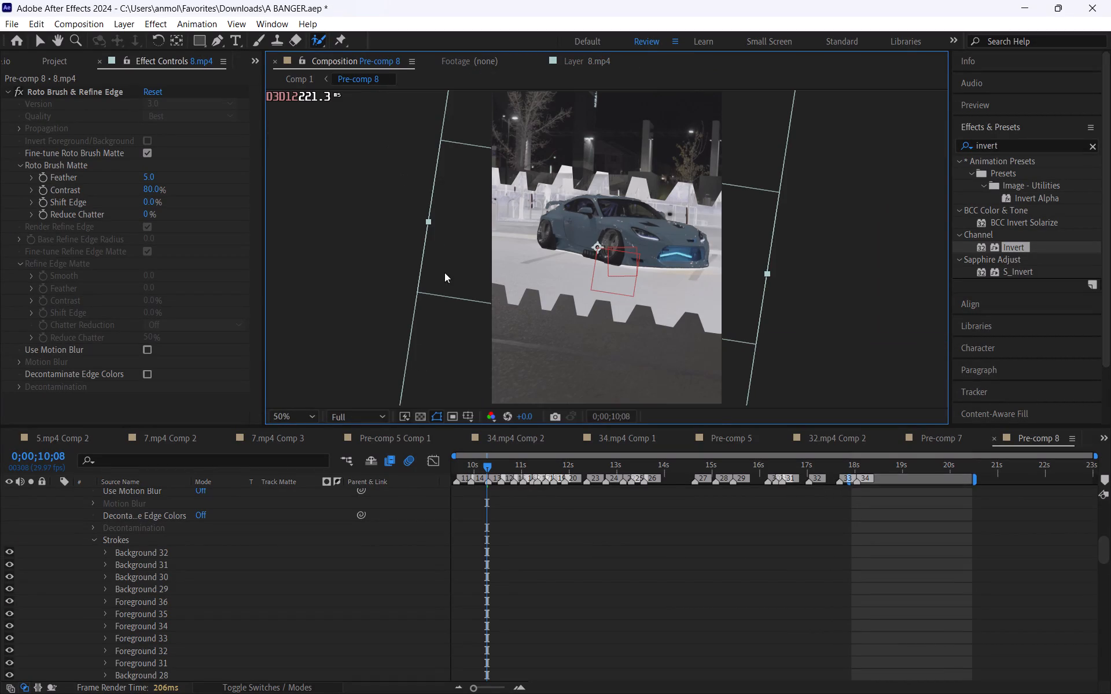
left_click(512, 515)
scroll(107, 585, "up", 4)
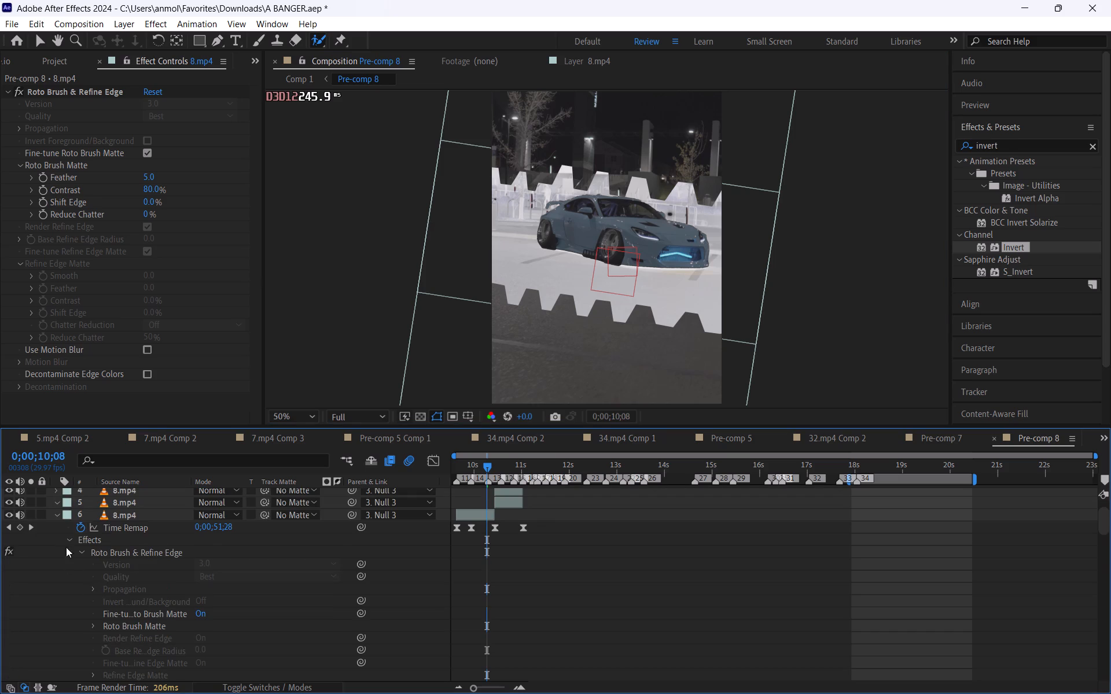
left_click(53, 515)
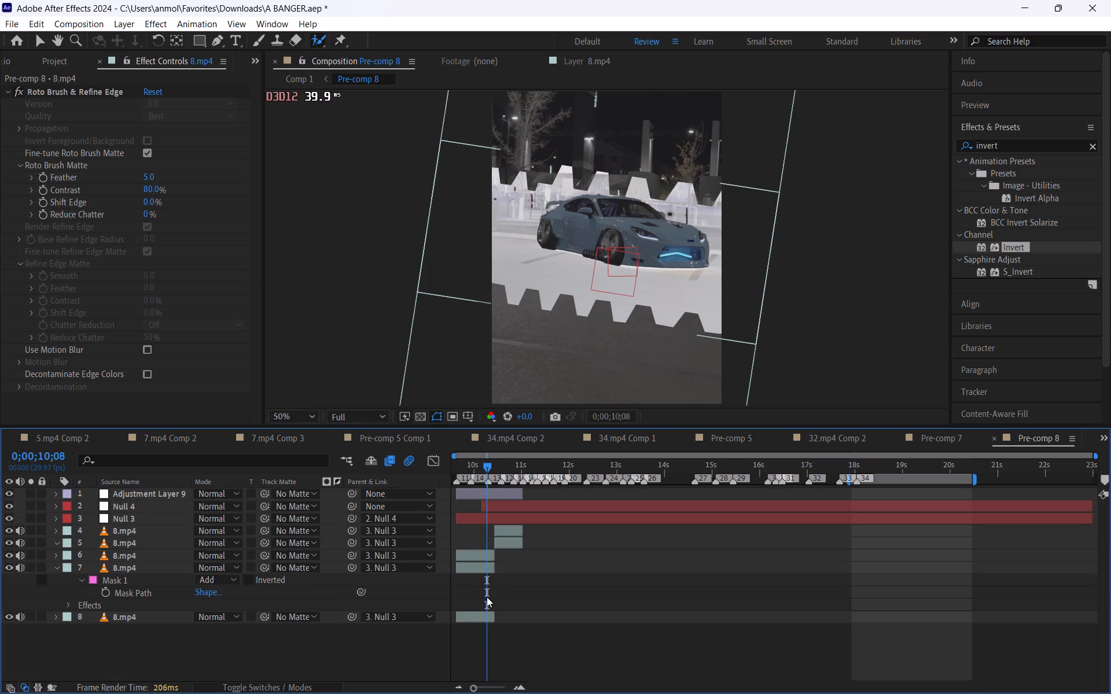
left_click(494, 581)
left_click_drag(490, 467, 501, 470)
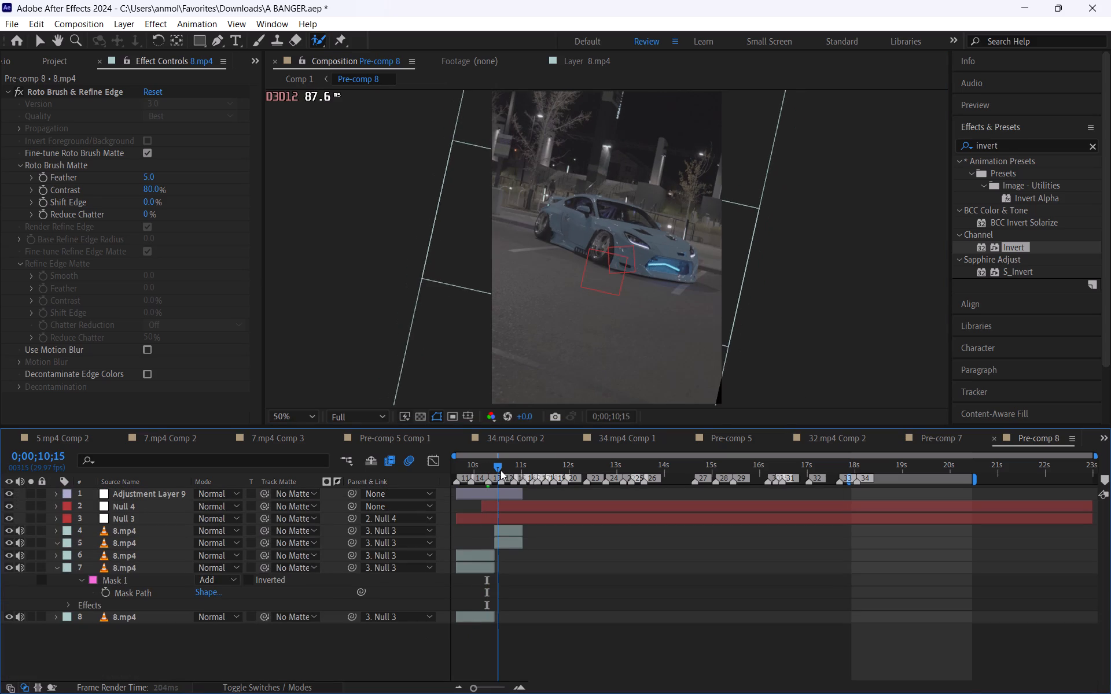
left_click_drag(501, 470, 487, 474)
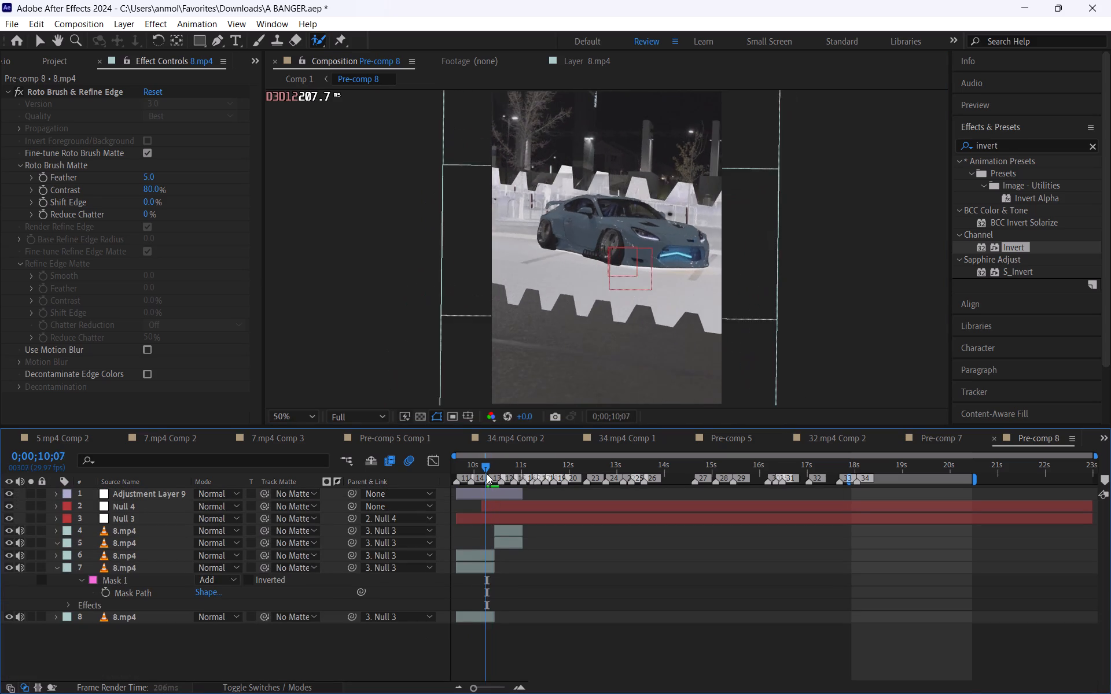
left_click_drag(487, 474, 495, 482)
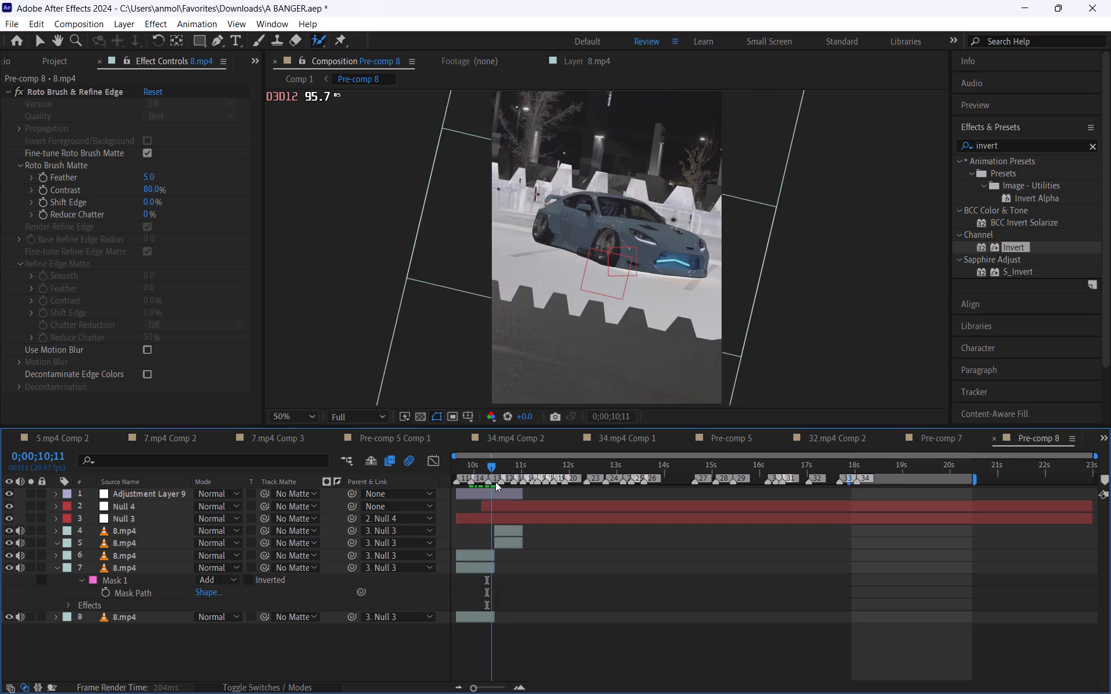
left_click_drag(495, 482, 496, 485)
Duplicate the unmasked 8.mp4 layer starting at 0;00;10;13 and place the copy above the masked 8.mp4 layer, directly below Null 3.
key("equal")
key("equal")
key("equal")
left_click_drag(498, 474, 509, 478)
left_click(524, 539)
left_click(521, 535)
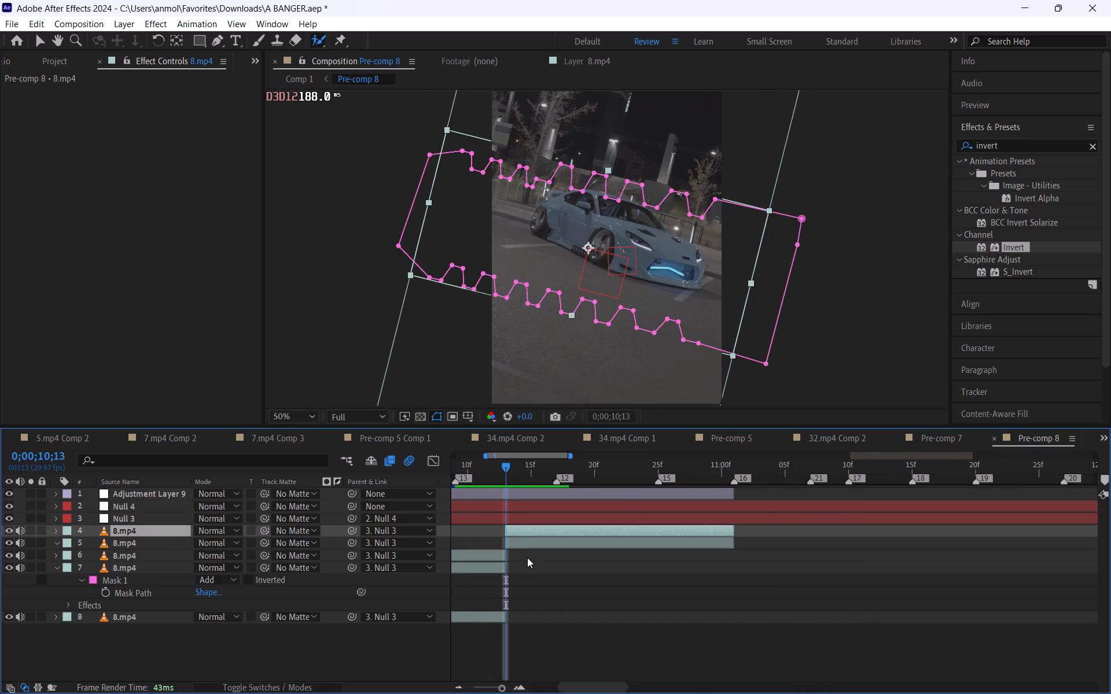
left_click(528, 544)
key("ctrl+d")
left_click_drag(152, 543, 152, 527)
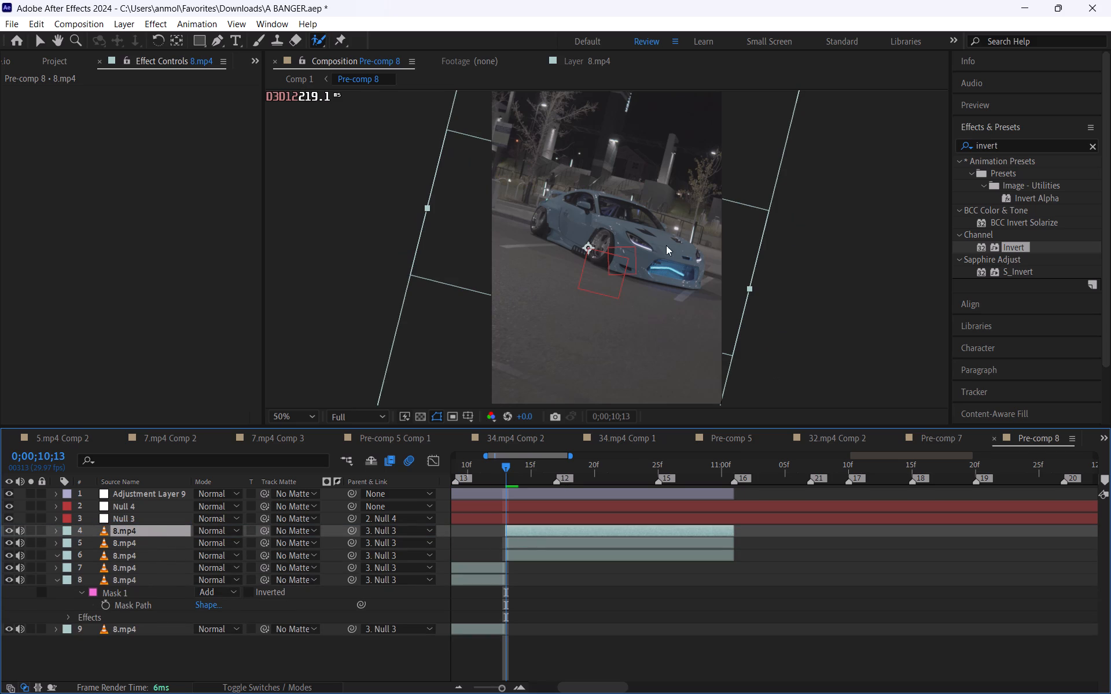
Save the project.
key("ctrl+s")
Open the new 8.mp4 copy in the Layer viewer and paint Roto Brush foreground strokes over the car's front, side, windshield and hood.
double_click(590, 532)
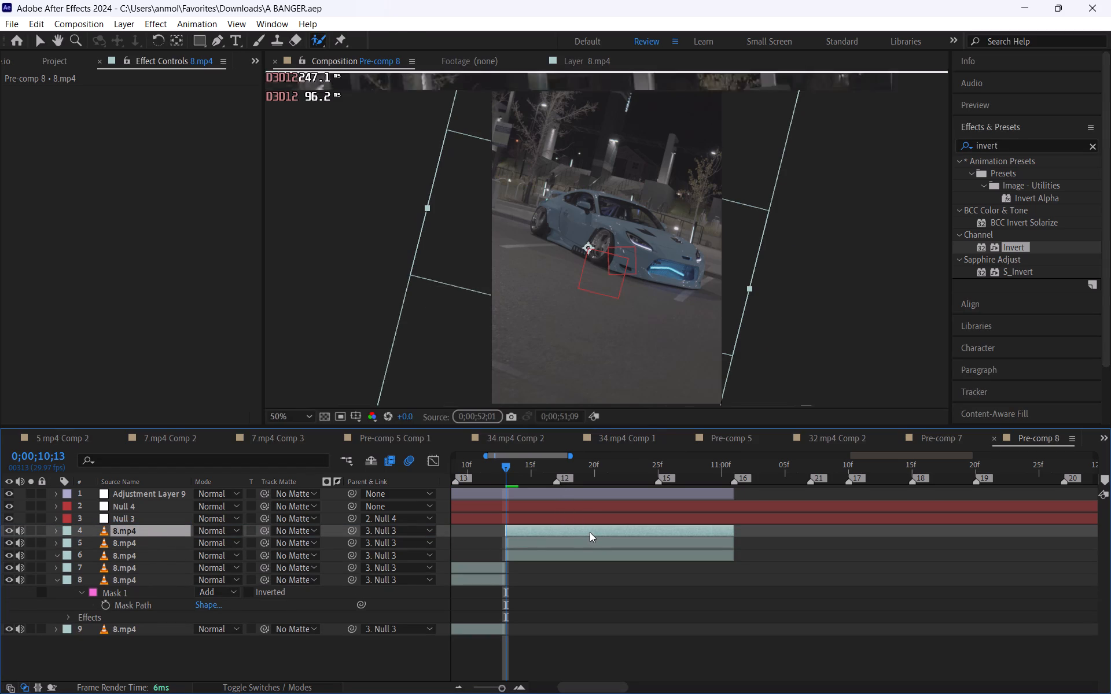
scroll(660, 174, "up", 1)
key("space")
key("space")
key("space")
key("space")
key("space")
key("space")
left_click_drag(660, 174, 632, 268)
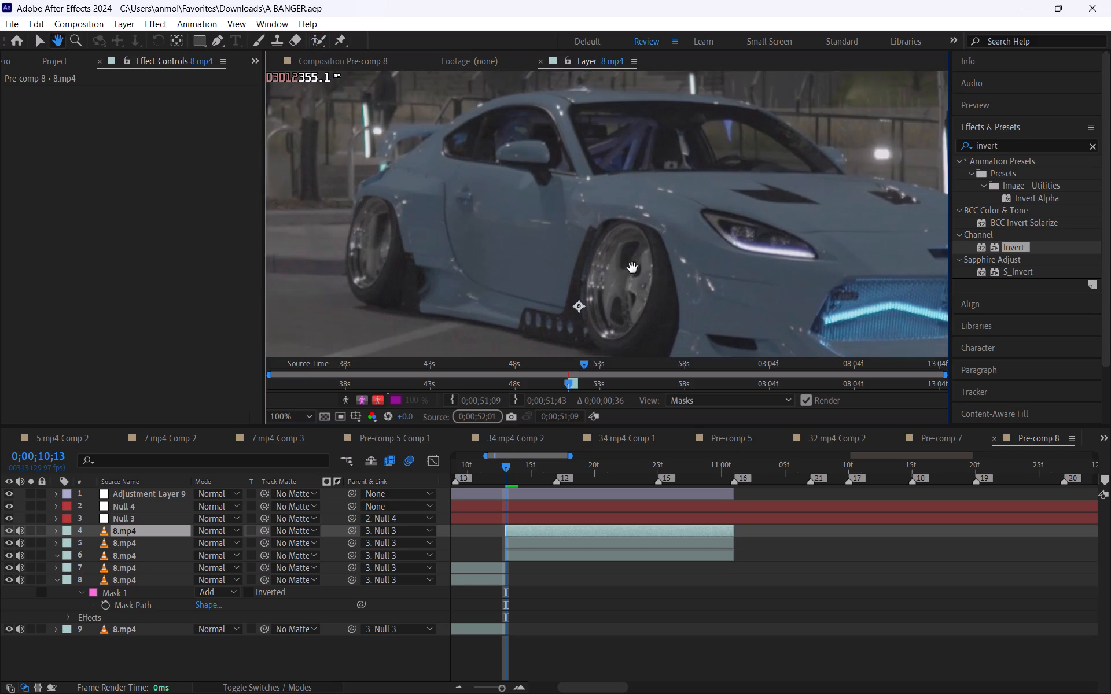
left_click_drag(632, 268, 632, 268)
scroll(631, 245, "down", 1)
left_click_drag(770, 254, 650, 222)
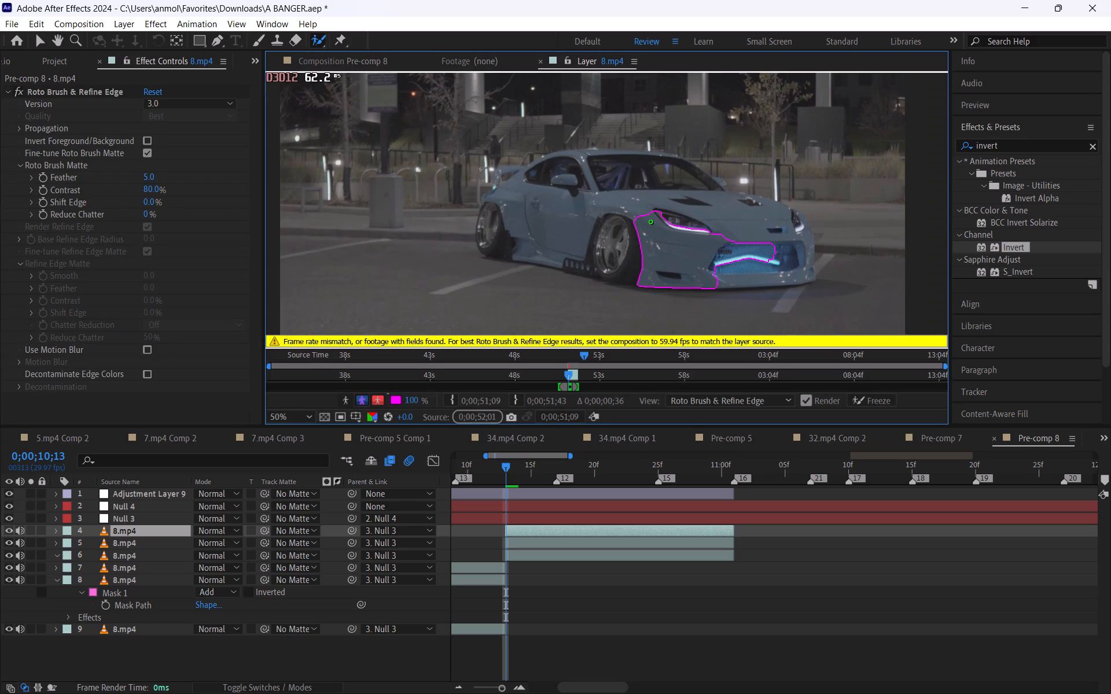
left_click_drag(657, 238, 493, 210)
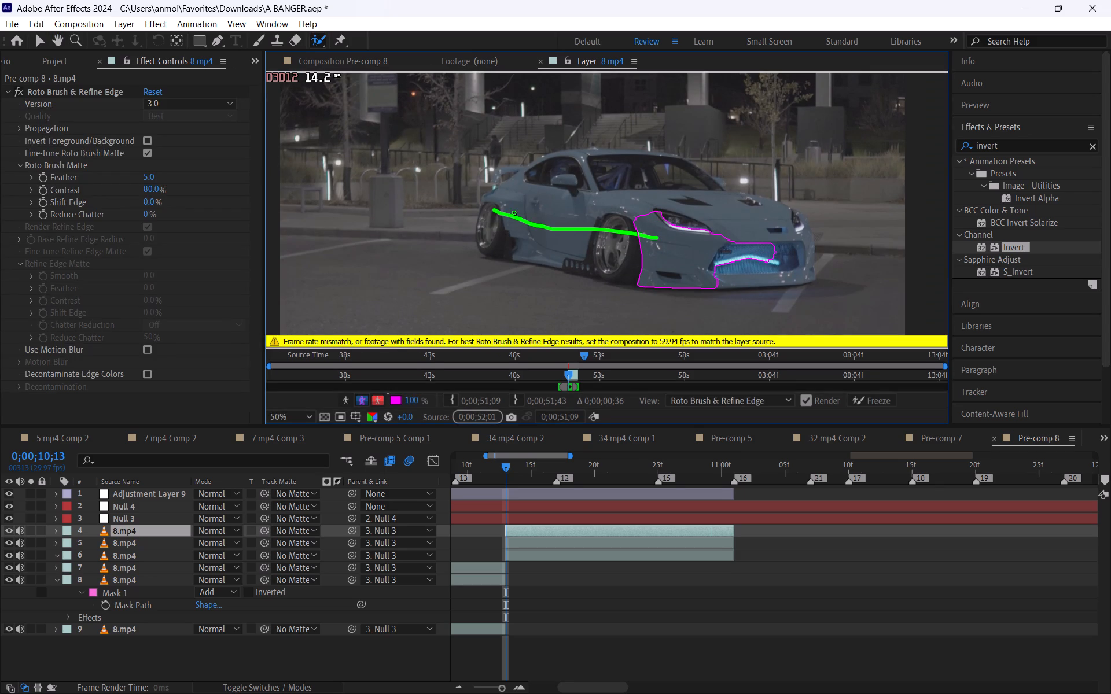
left_click_drag(579, 200, 615, 163)
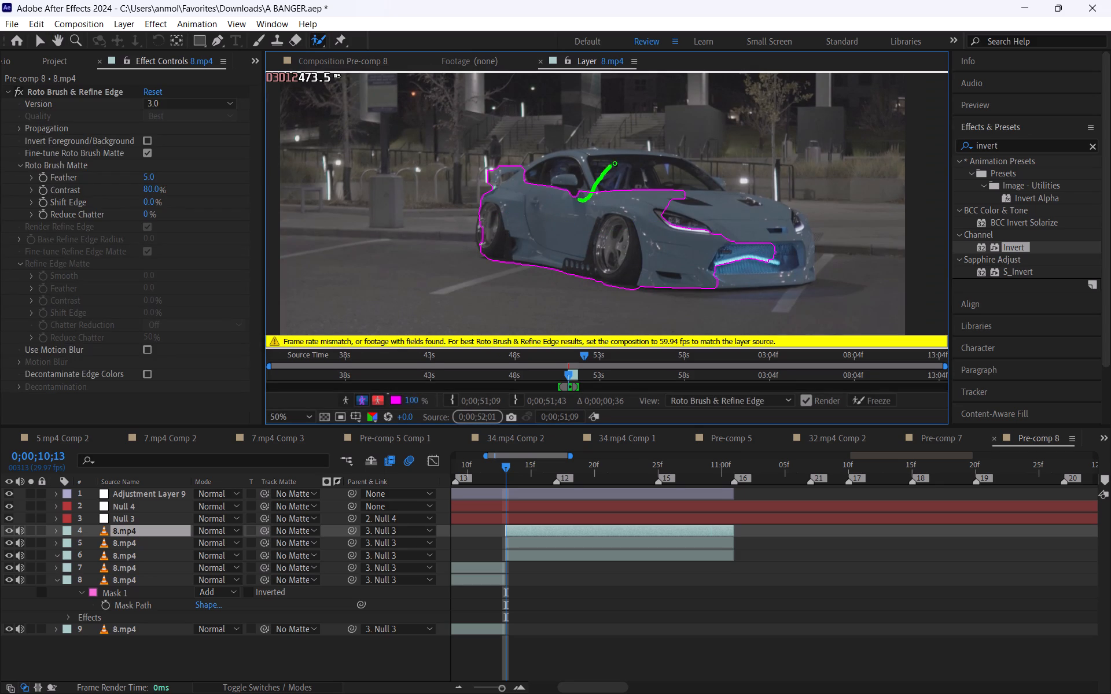
left_click_drag(615, 163, 755, 210)
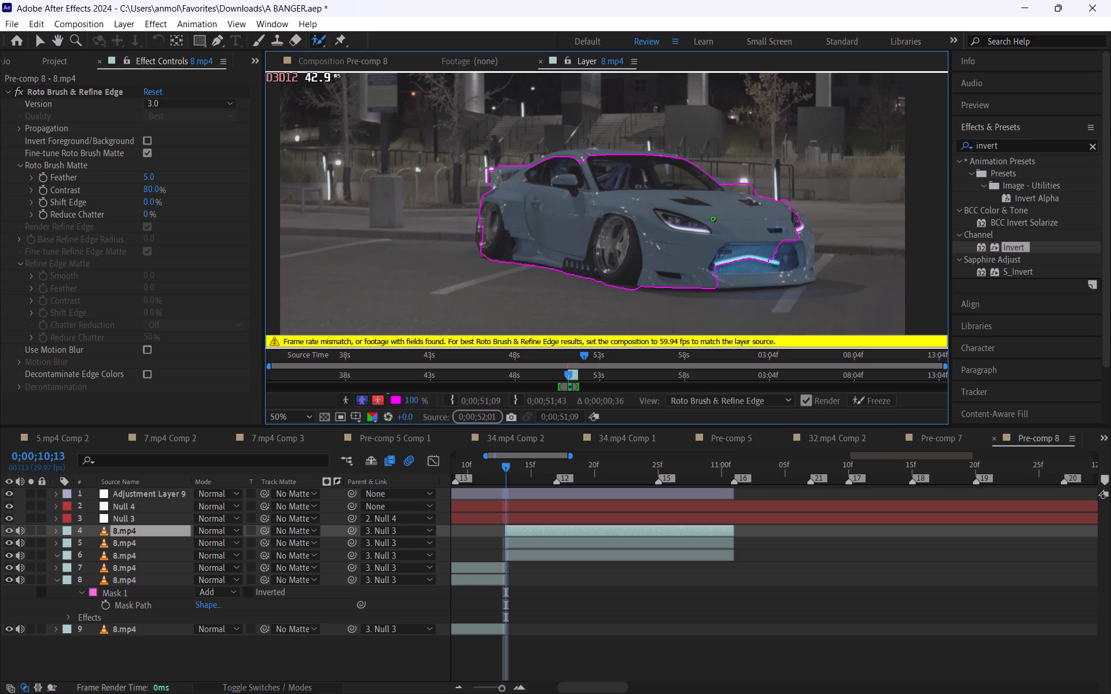
Extend the Roto Brush foreground to the car's roofline, rear edge, front bumper, grille and far headlight.
left_click_drag(608, 153, 526, 171)
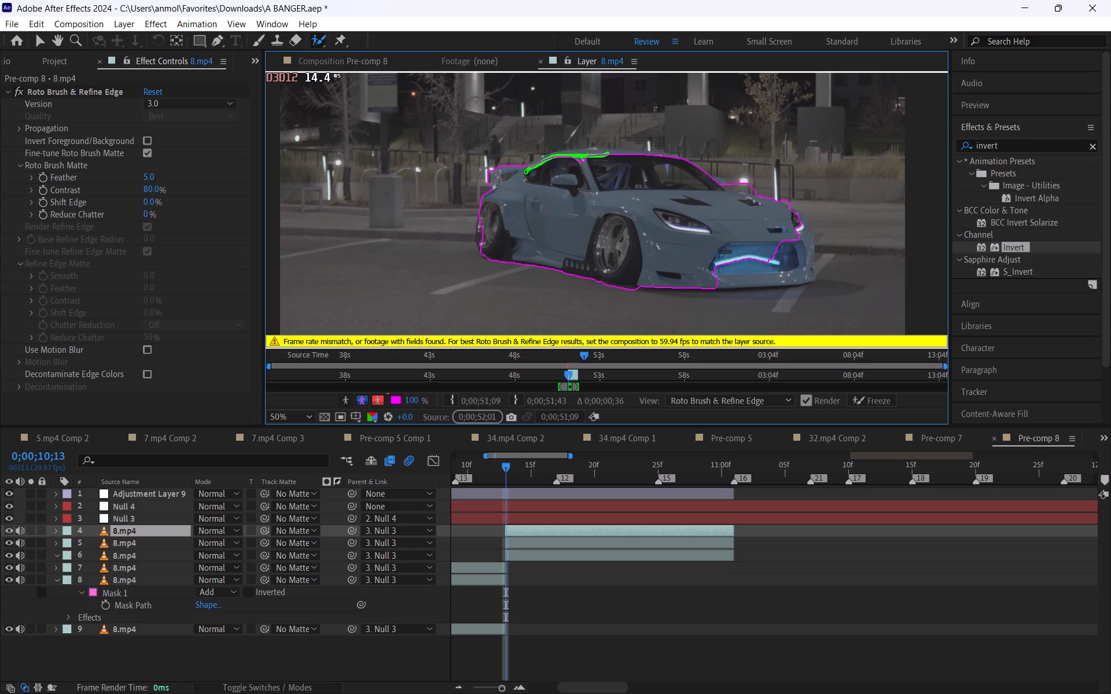
left_click(479, 233)
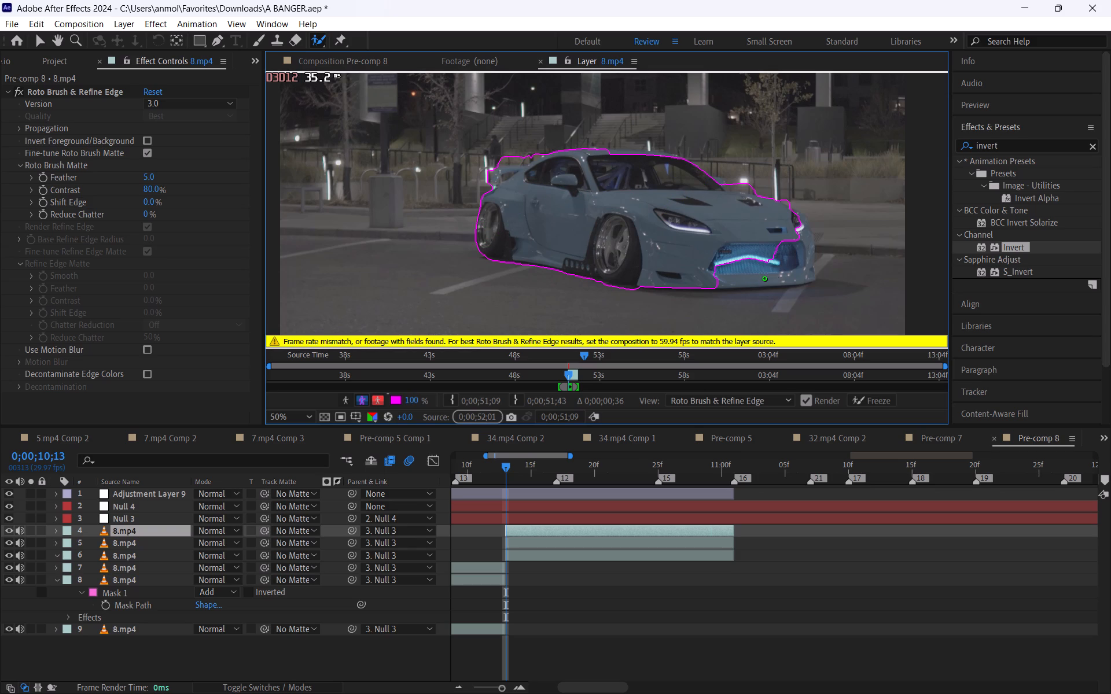
left_click_drag(698, 273, 804, 247)
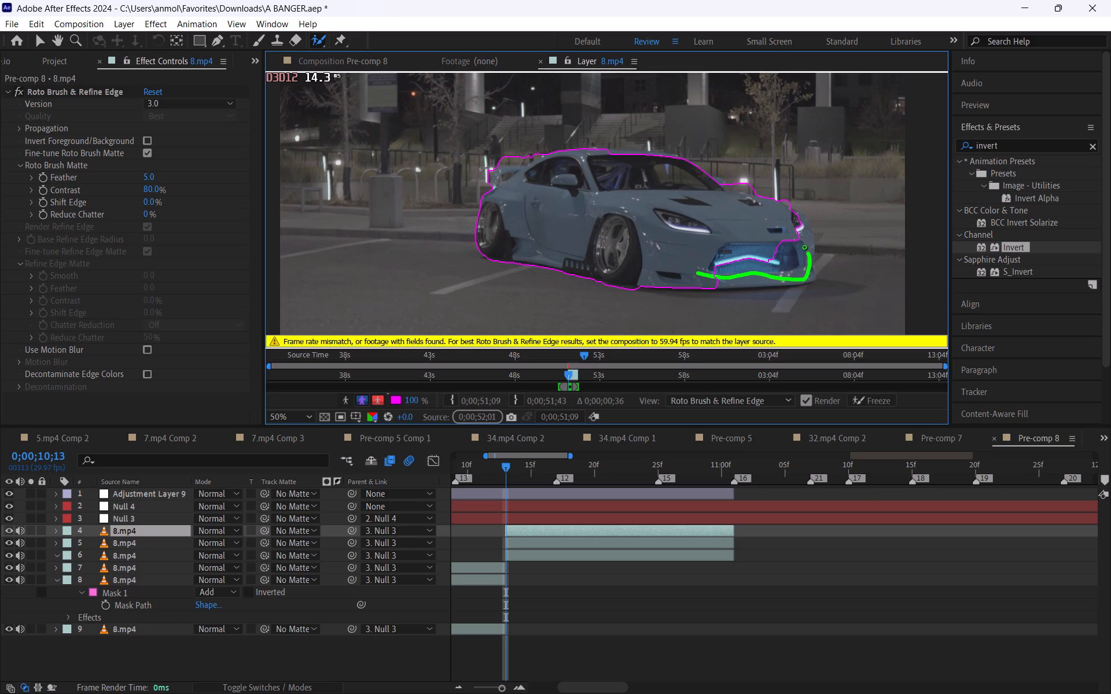
left_click_drag(804, 247, 784, 215)
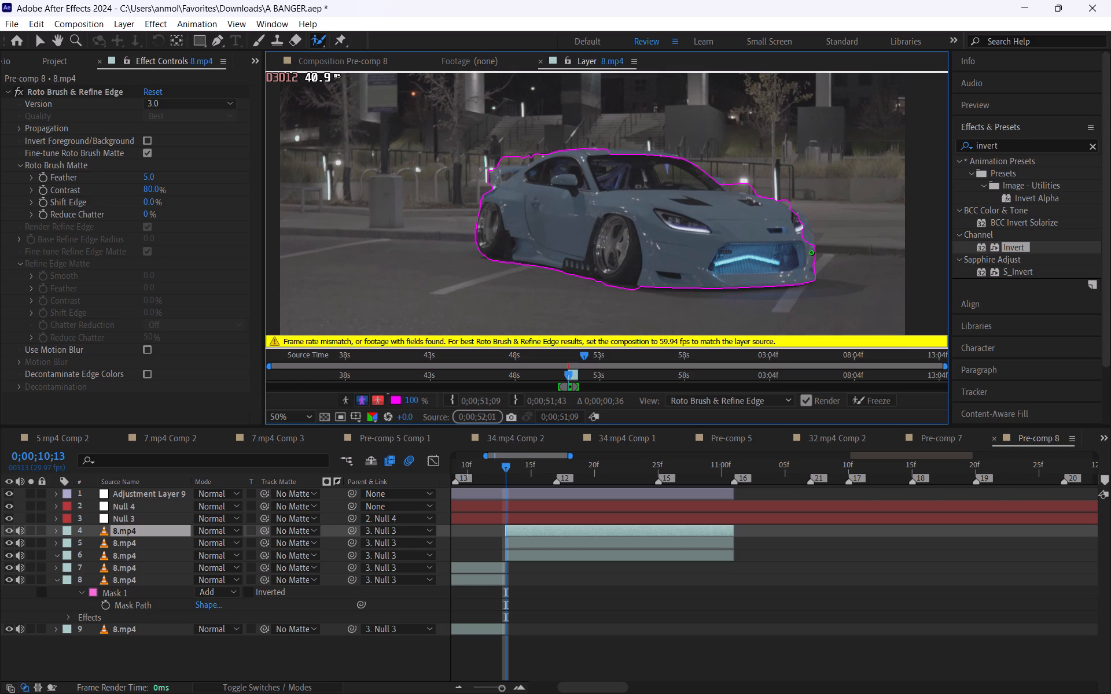
left_click_drag(810, 253, 783, 209)
Refine the Roto Brush outline with background strokes behind the hood and foreground strokes at the windshield base and along the roof.
left_click(742, 186, "alt")
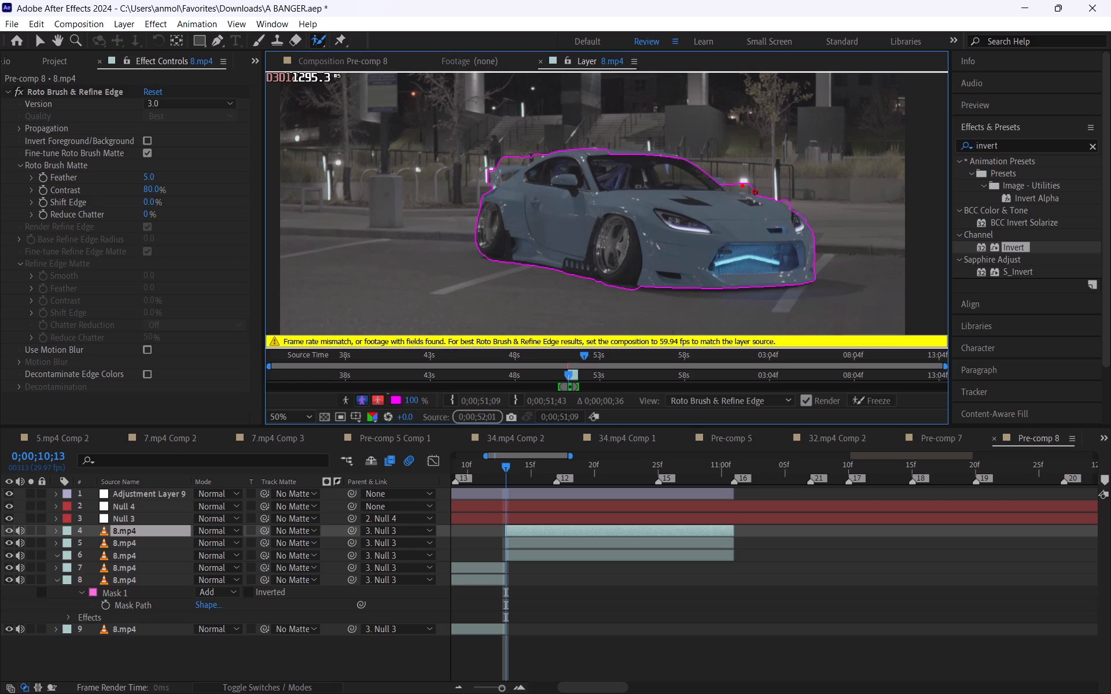
left_click(726, 187, "alt")
left_click(719, 182)
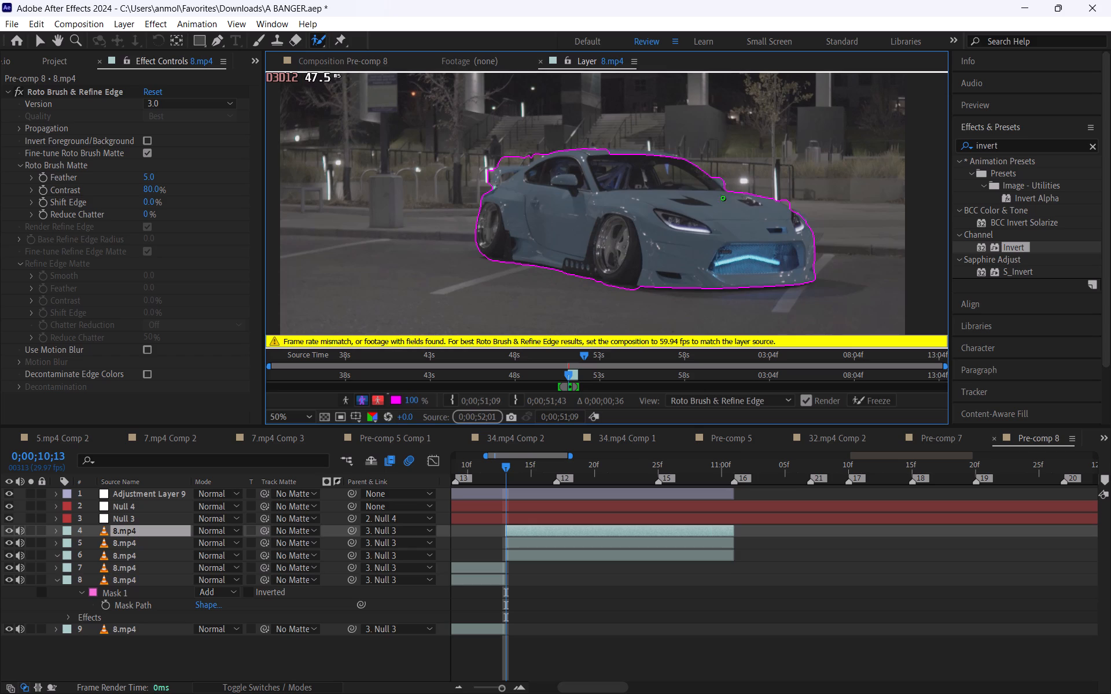
left_click_drag(663, 155, 604, 151)
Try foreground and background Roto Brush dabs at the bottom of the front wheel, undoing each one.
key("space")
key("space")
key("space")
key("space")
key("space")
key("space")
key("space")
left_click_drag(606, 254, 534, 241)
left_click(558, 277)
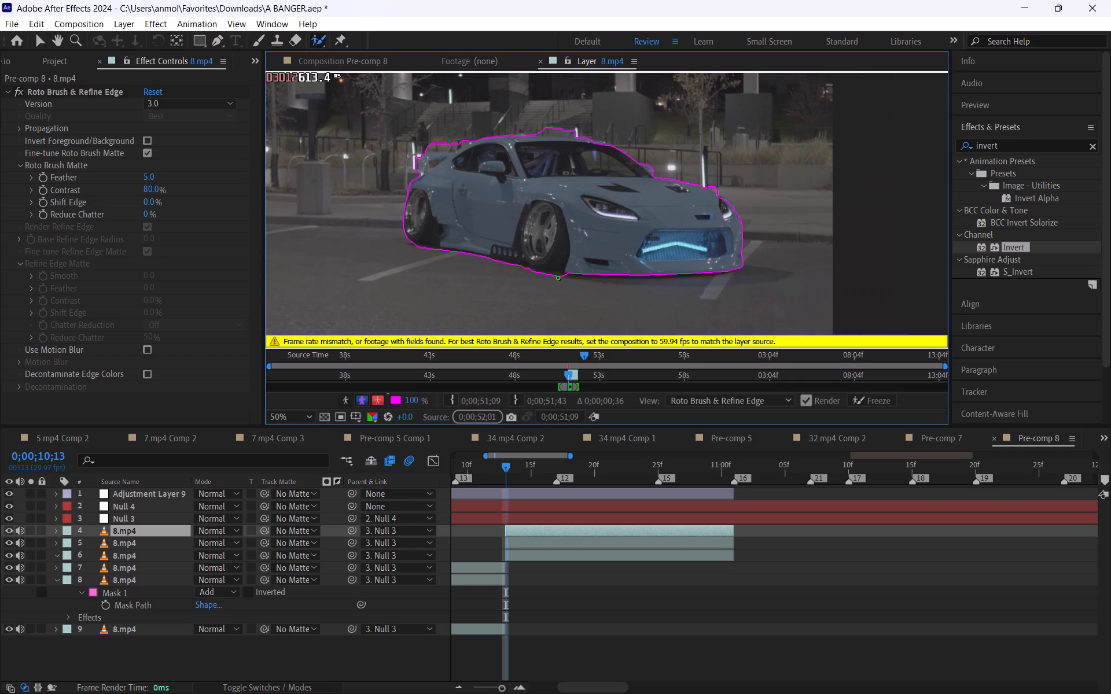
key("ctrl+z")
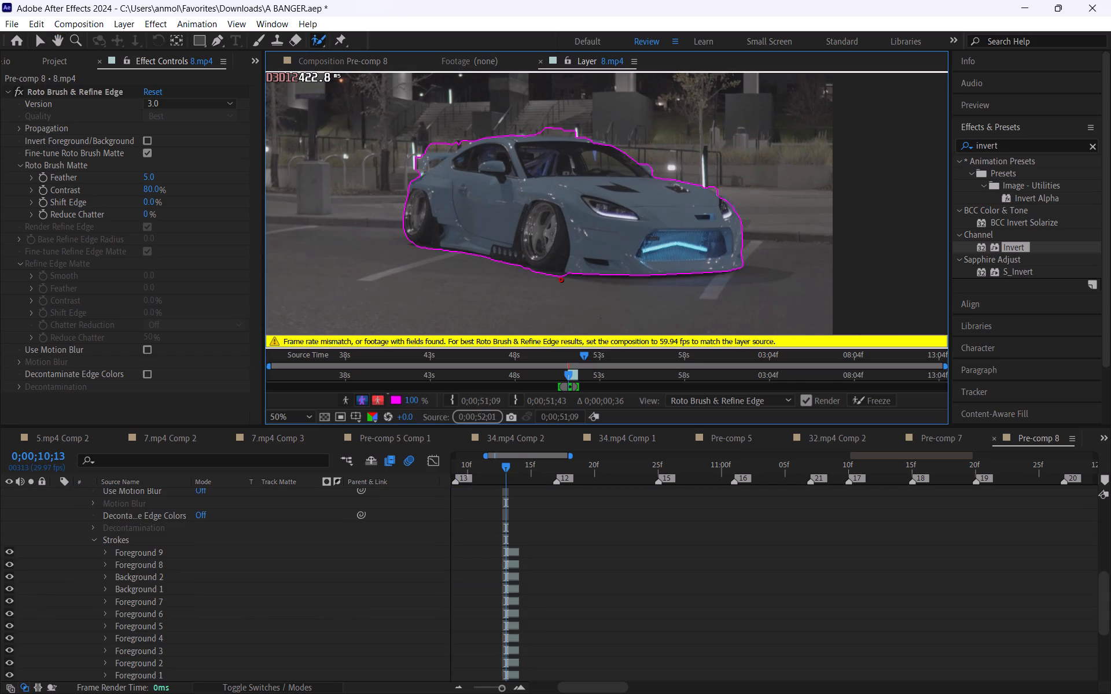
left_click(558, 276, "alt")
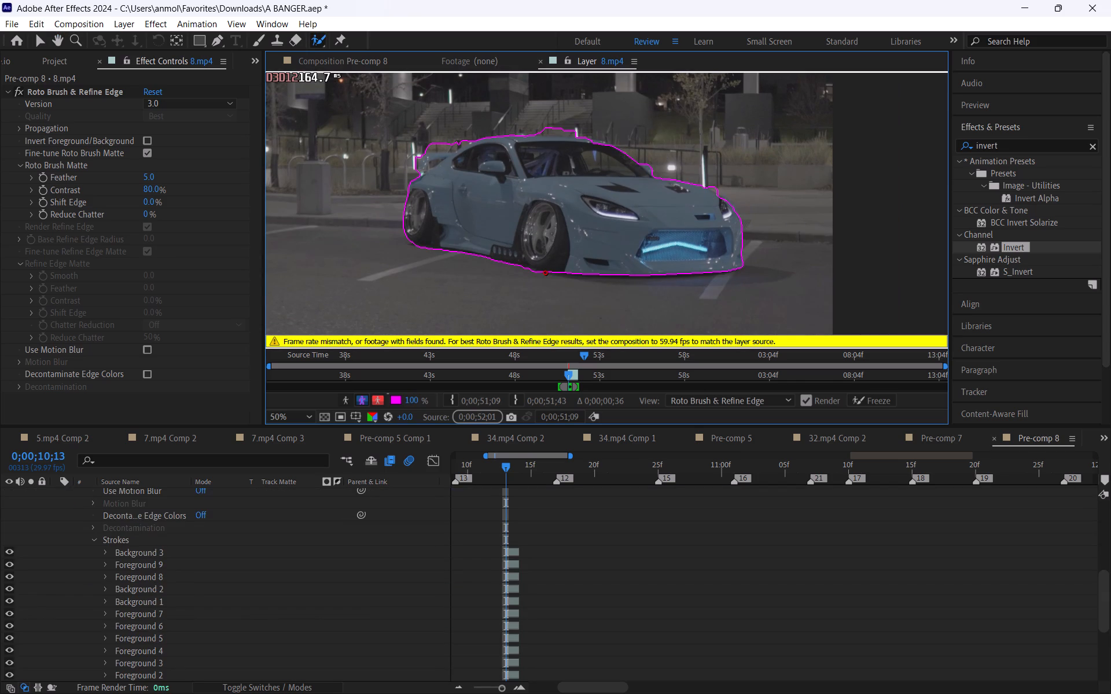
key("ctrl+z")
Refine the Roto Brush edge at the hood's far corner beside the light post with one foreground and three background dabs.
key("space")
key("space")
key("space")
key("space")
key("space")
key("space")
key("space")
key("space")
key("space")
key("space")
key("space")
key("space")
key("space")
key("space")
key("space")
key("space")
key("space")
key("space")
key("space")
key("space")
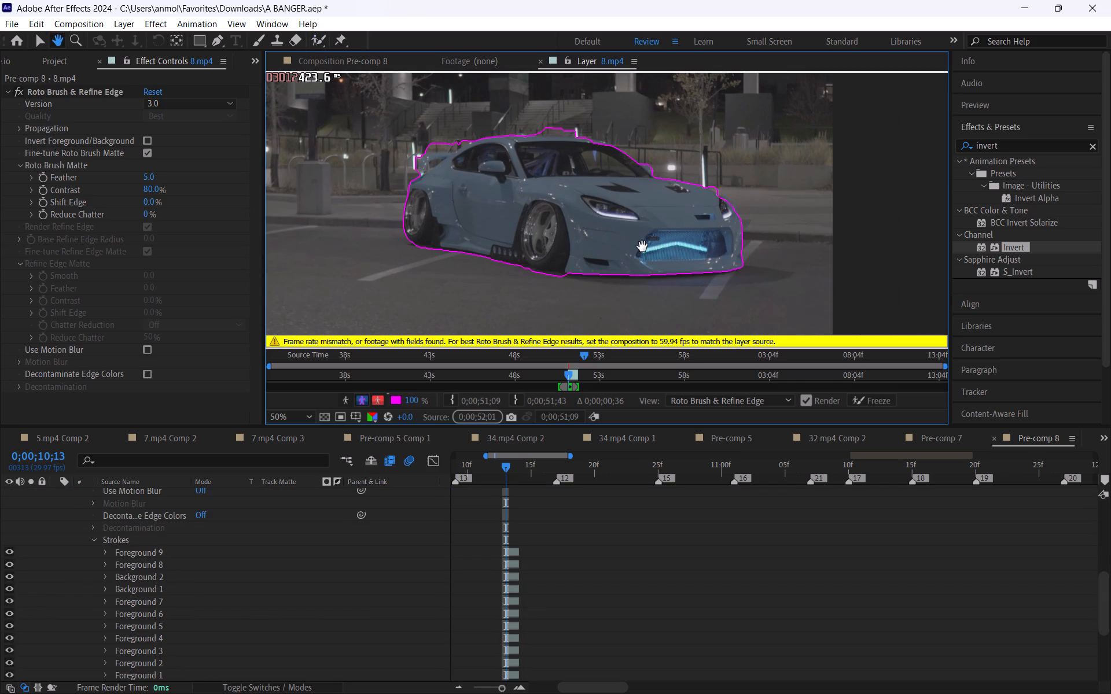
left_click_drag(642, 246, 597, 319)
scroll(629, 265, "up", 1)
key("space")
key("space")
key("space")
key("space")
key("space")
key("space")
key("space")
left_click_drag(629, 265, 597, 224)
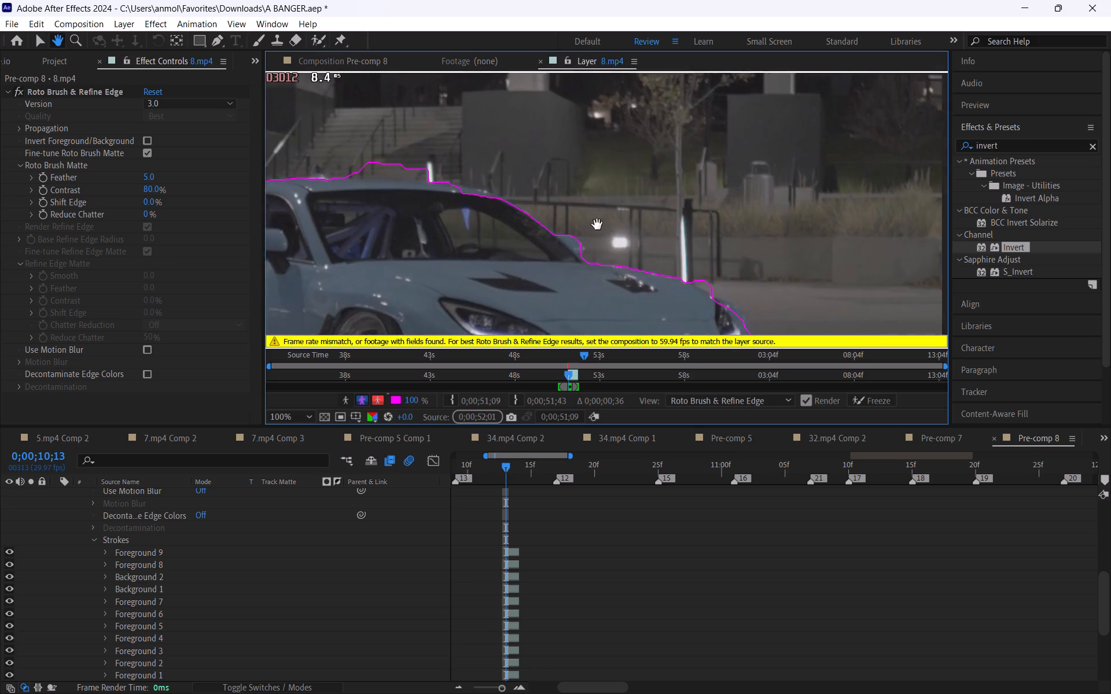
left_click_drag(597, 224, 560, 178)
left_click(655, 224)
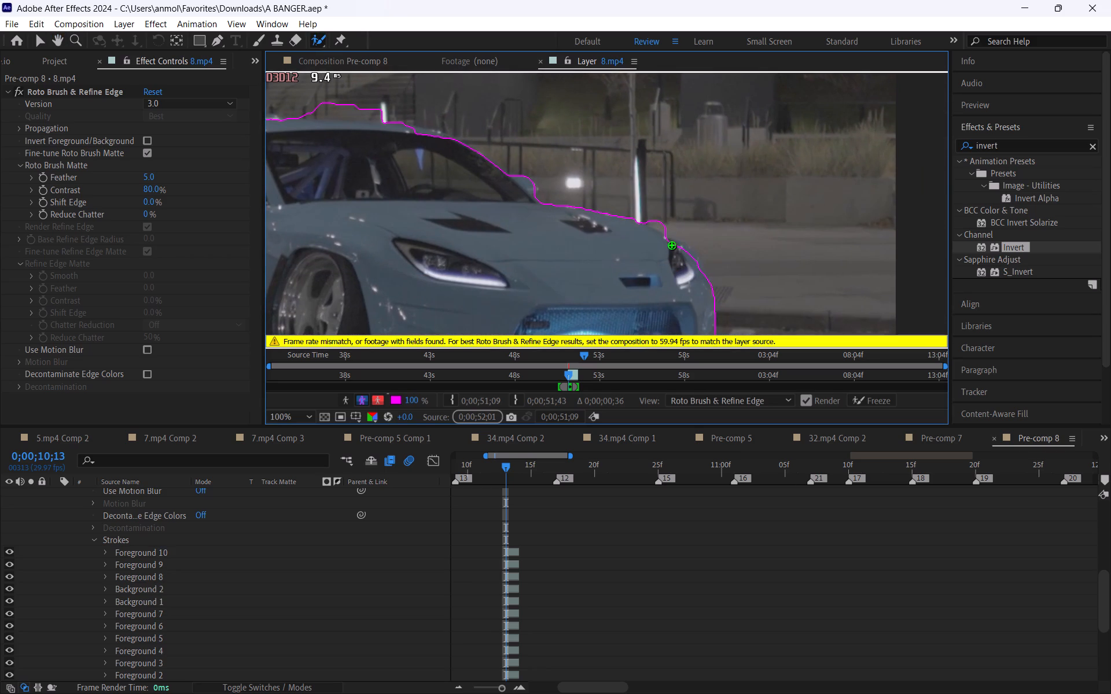
left_click(659, 223, "alt")
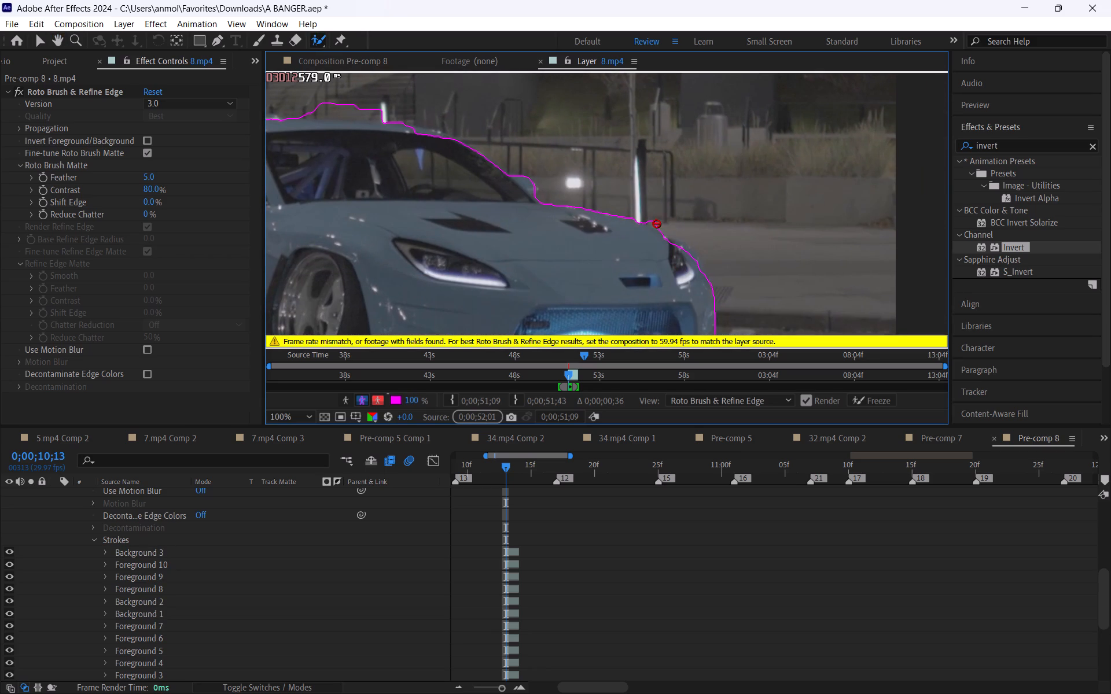
left_click(653, 220, "alt")
left_click(654, 226, "alt")
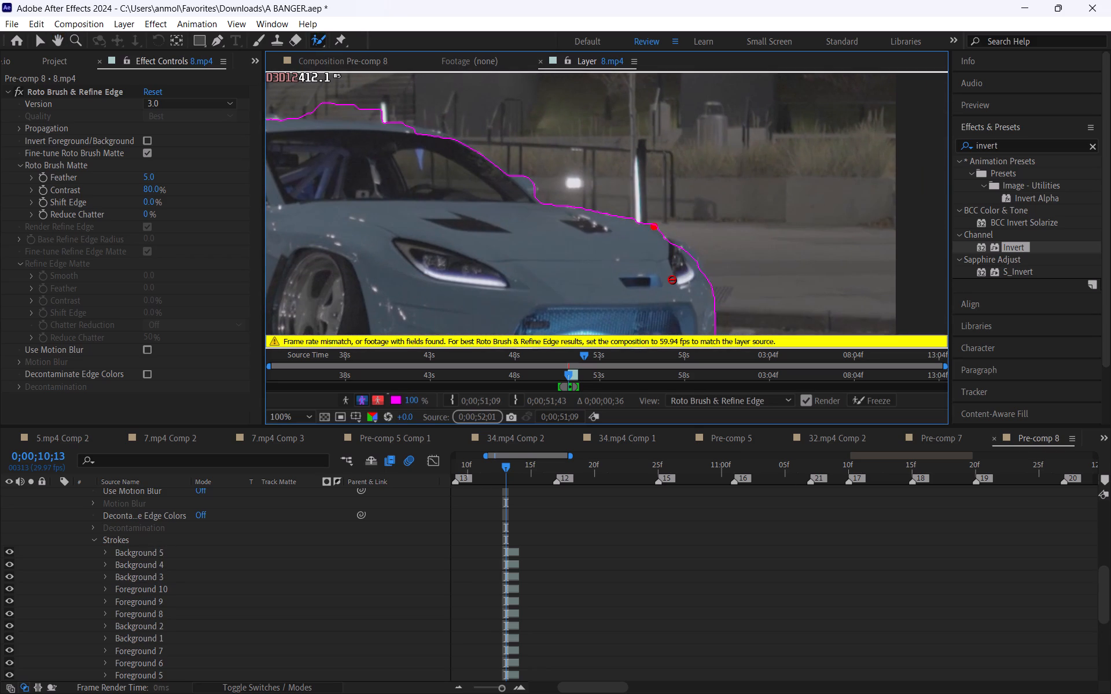
Refine the Roto Brush roof edge with one background stroke above the roof and three foreground strokes at the windshield's far upper corner.
key("space")
key("space")
key("space")
key("space")
key("space")
key("space")
key("space")
key("space")
key("space")
key("space")
key("space")
key("space")
key("space")
key("space")
key("space")
key("space")
key("space")
key("space")
key("space")
key("space")
left_click_drag(649, 271, 894, 309)
left_click_drag(635, 217, 694, 265)
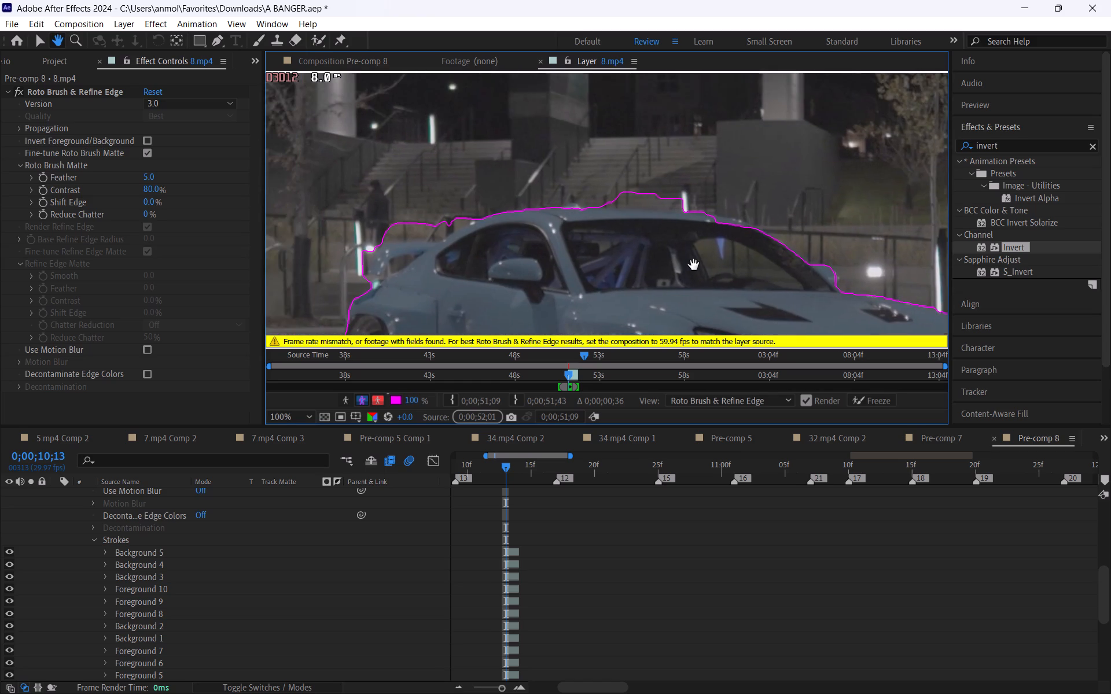
left_click_drag(694, 265, 685, 252)
left_click_drag(633, 186, 661, 190, "alt")
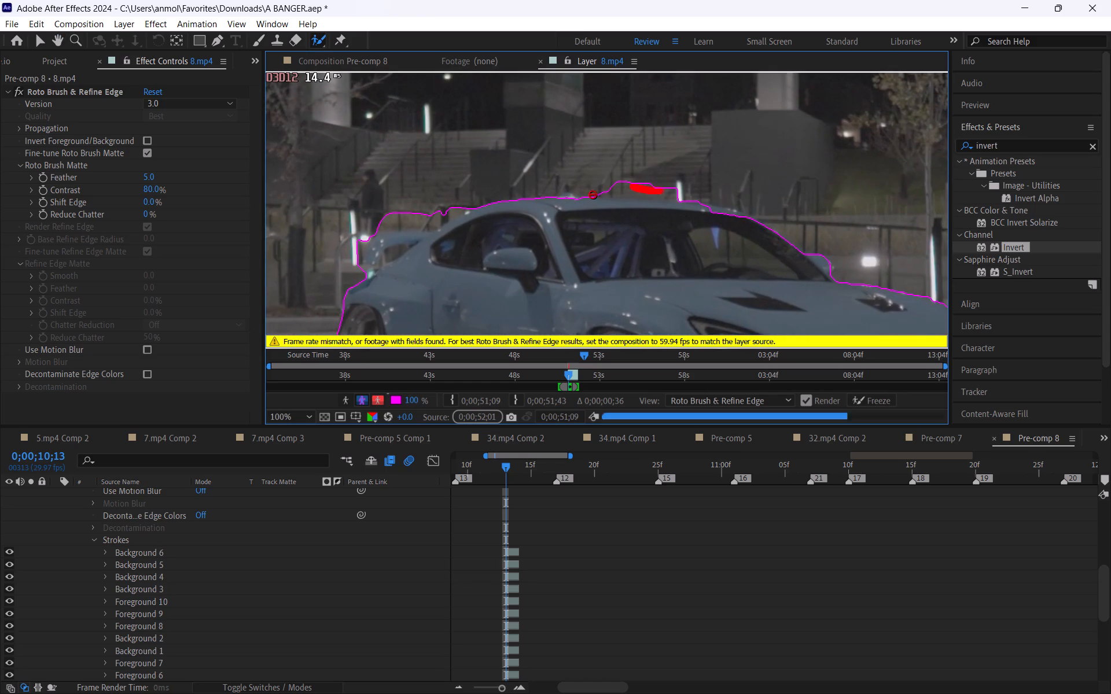
left_click(719, 211)
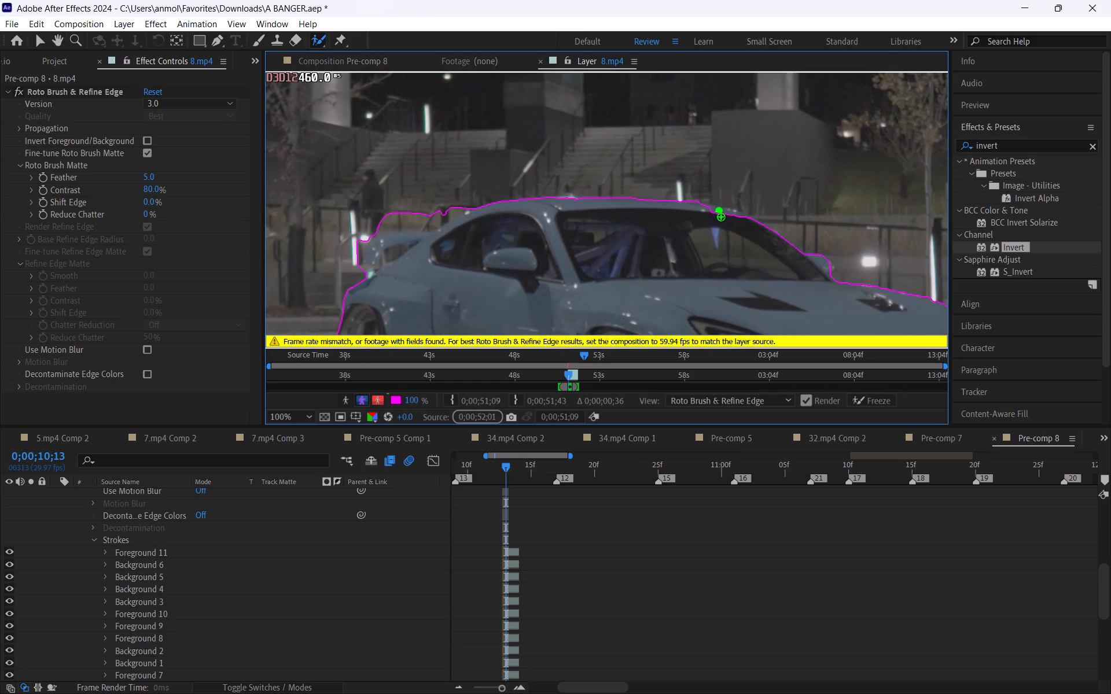
left_click_drag(733, 216, 720, 216)
left_click_drag(748, 220, 729, 218)
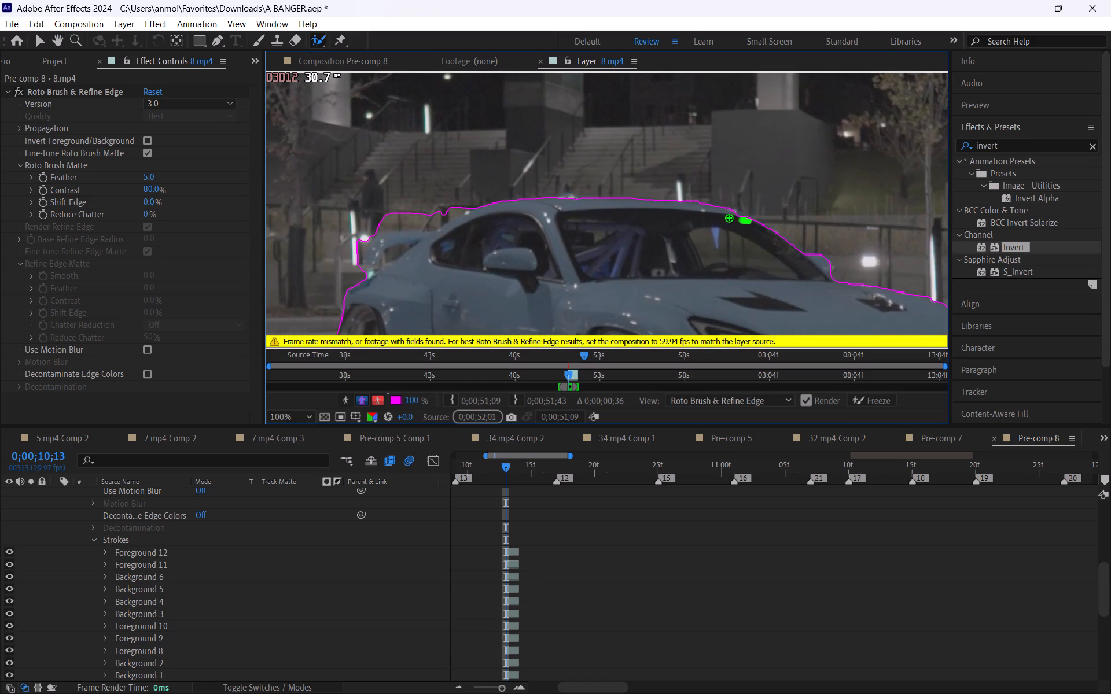
left_click_drag(729, 218, 710, 215)
Remove background behind the rear roofline, above the spoiler and beside the light post with three Roto Brush background strokes.
key("space")
key("space")
key("space")
key("space")
key("space")
key("space")
key("space")
key("space")
key("space")
key("space")
key("space")
key("space")
key("space")
key("space")
key("space")
key("space")
key("space")
key("space")
key("space")
key("space")
left_click_drag(773, 249, 721, 237)
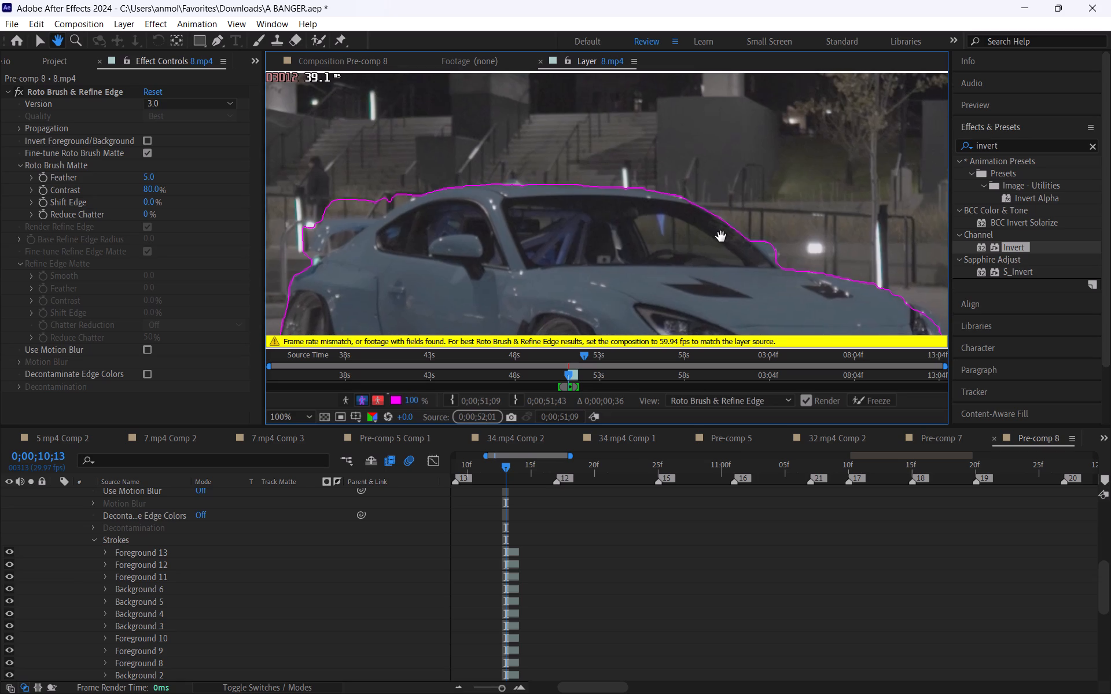
left_click_drag(721, 237, 852, 268)
left_click_drag(666, 247, 751, 201)
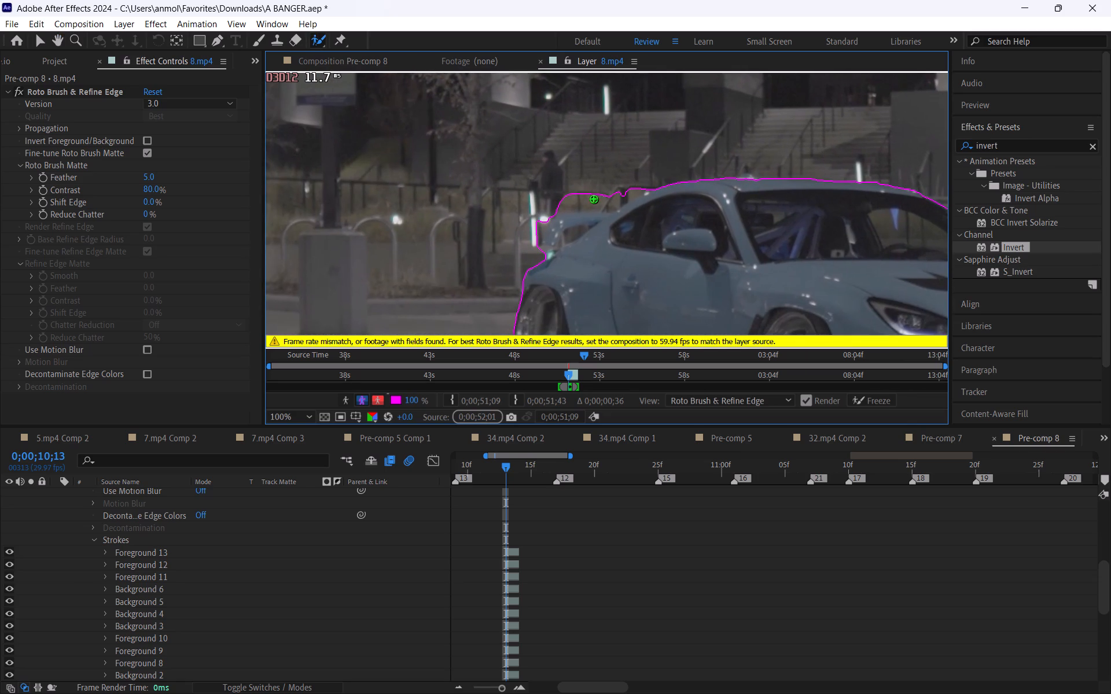
left_click_drag(573, 202, 624, 197, "alt")
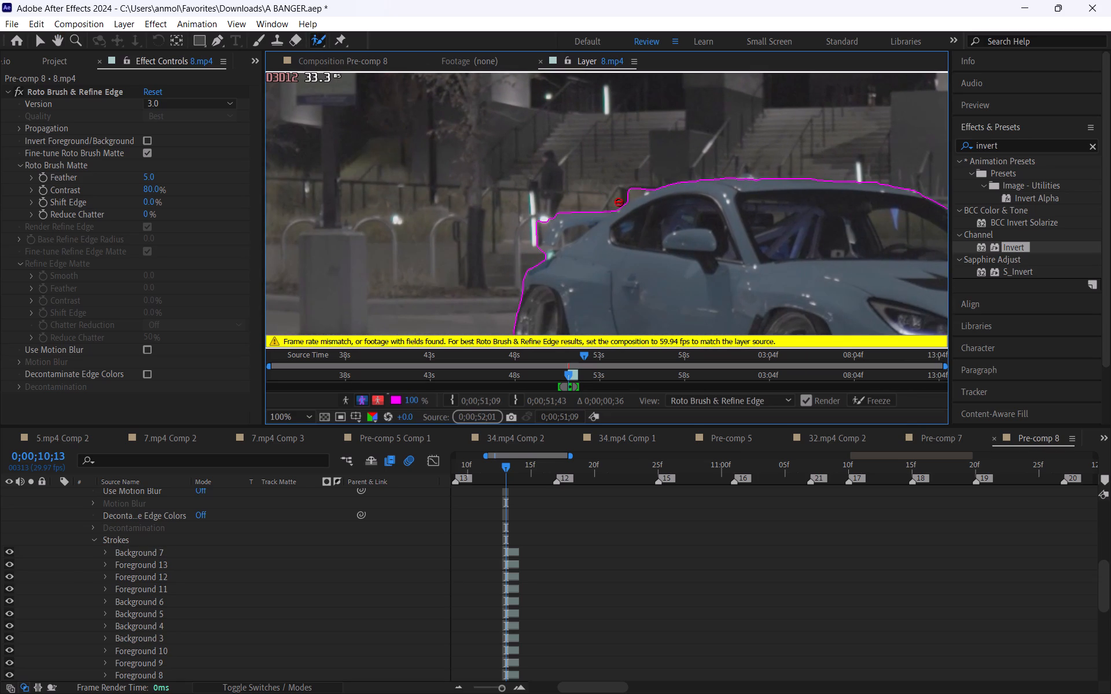
left_click_drag(621, 200, 654, 177, "alt")
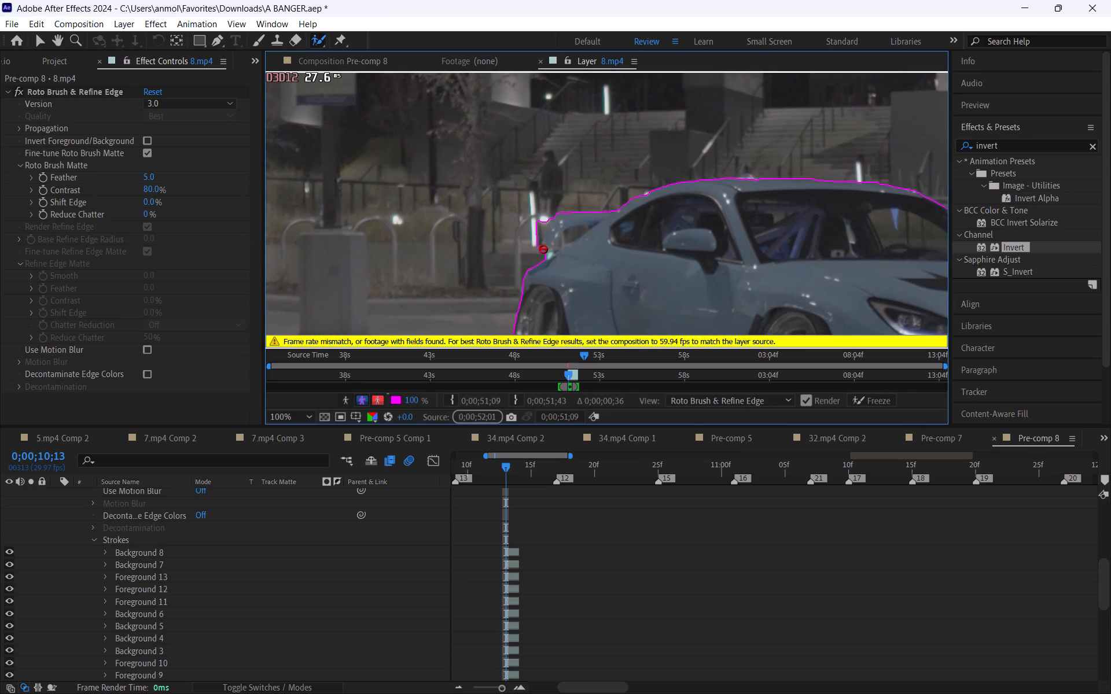
left_click_drag(542, 220, 537, 241, "alt")
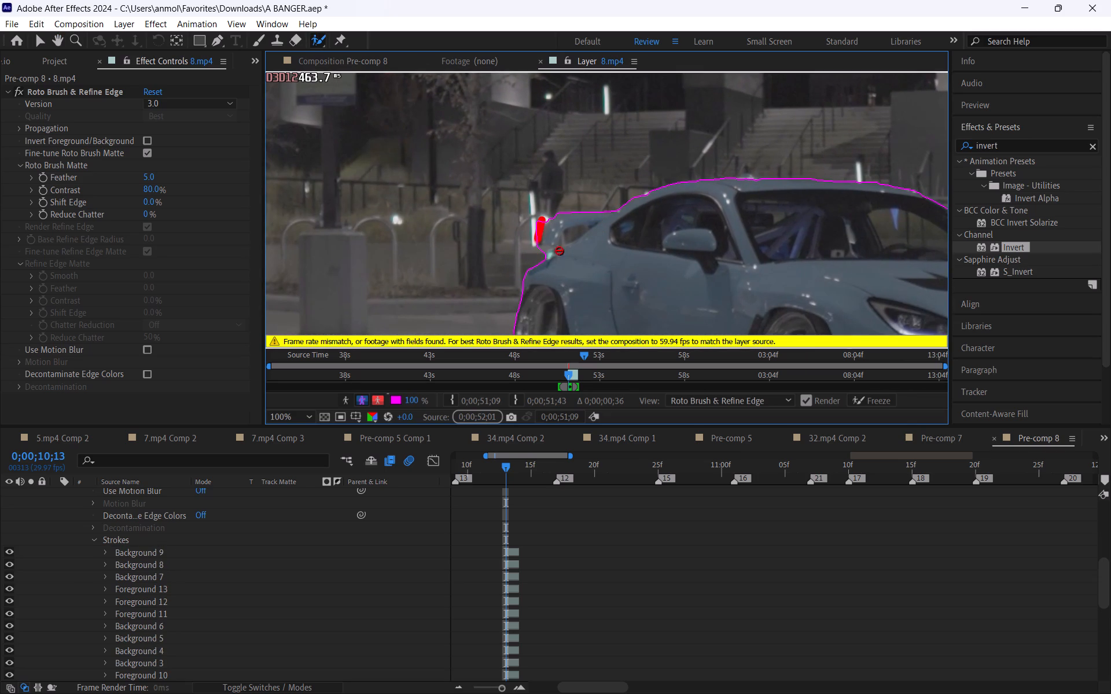
Refine the rear spoiler selection with a foreground dab, a background dab beneath it, and a foreground stroke along its top.
left_click(575, 233)
left_click(573, 234, "alt")
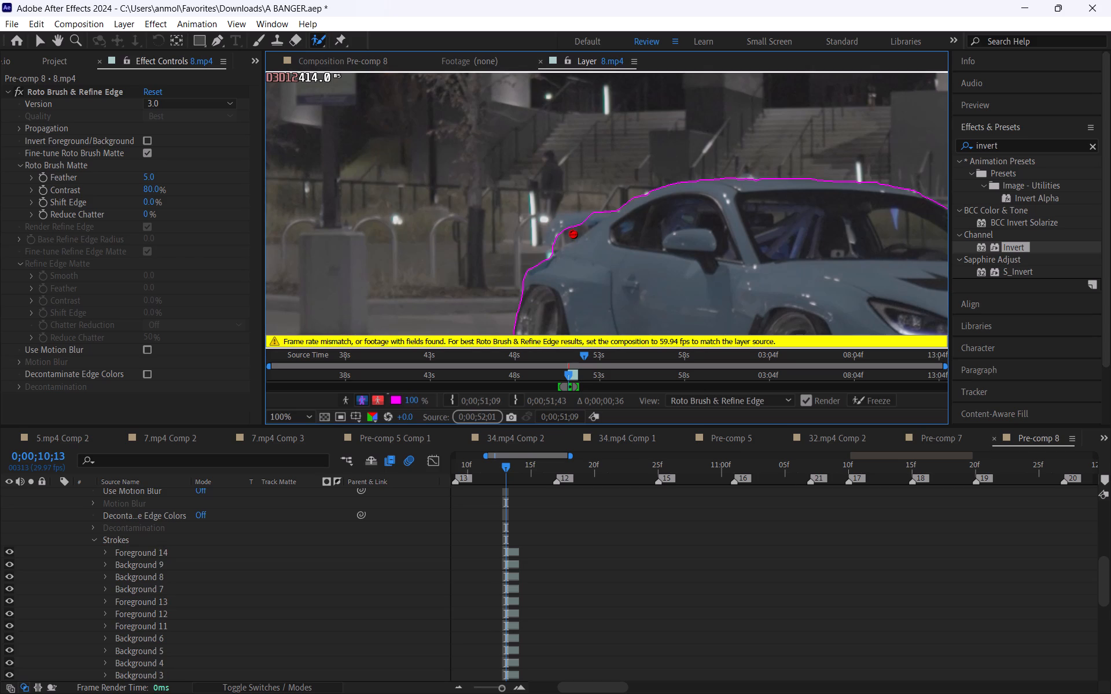
left_click_drag(582, 222, 564, 221)
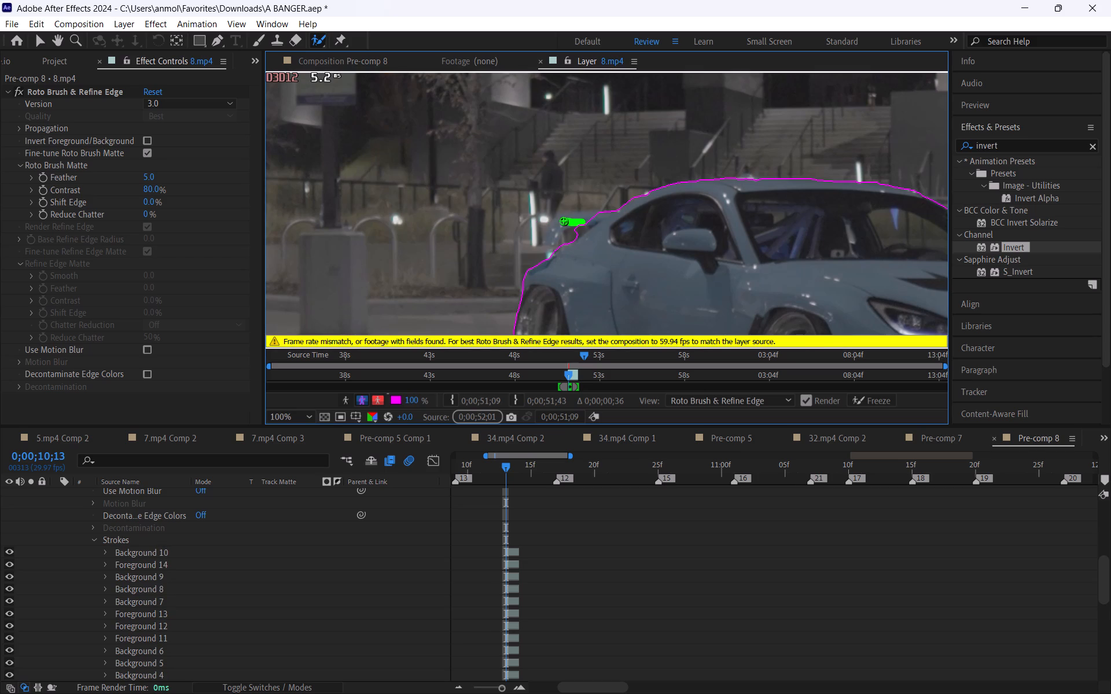
left_click_drag(564, 221, 557, 222)
Refine the gap under the rear spoiler with Roto Brush strokes, starting with a background stroke through the existing hole in the outline.
scroll(561, 249, "up", 1)
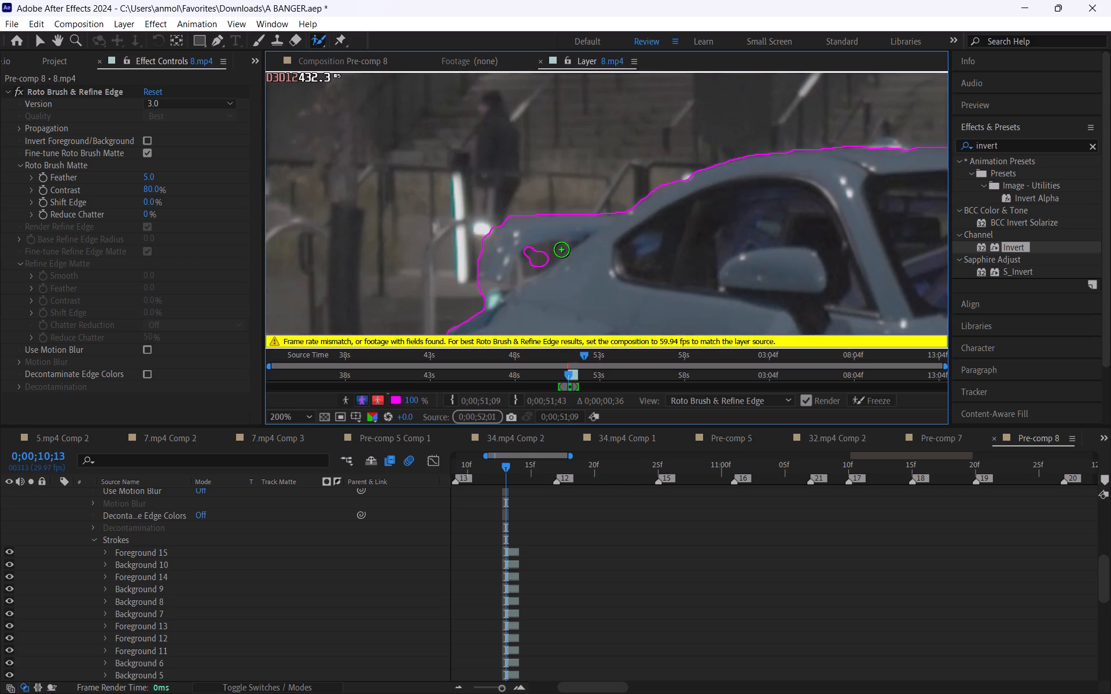
key("space")
key("space")
key("space")
left_click_drag(561, 249, 584, 207)
left_click_drag(558, 218, 545, 234, "alt")
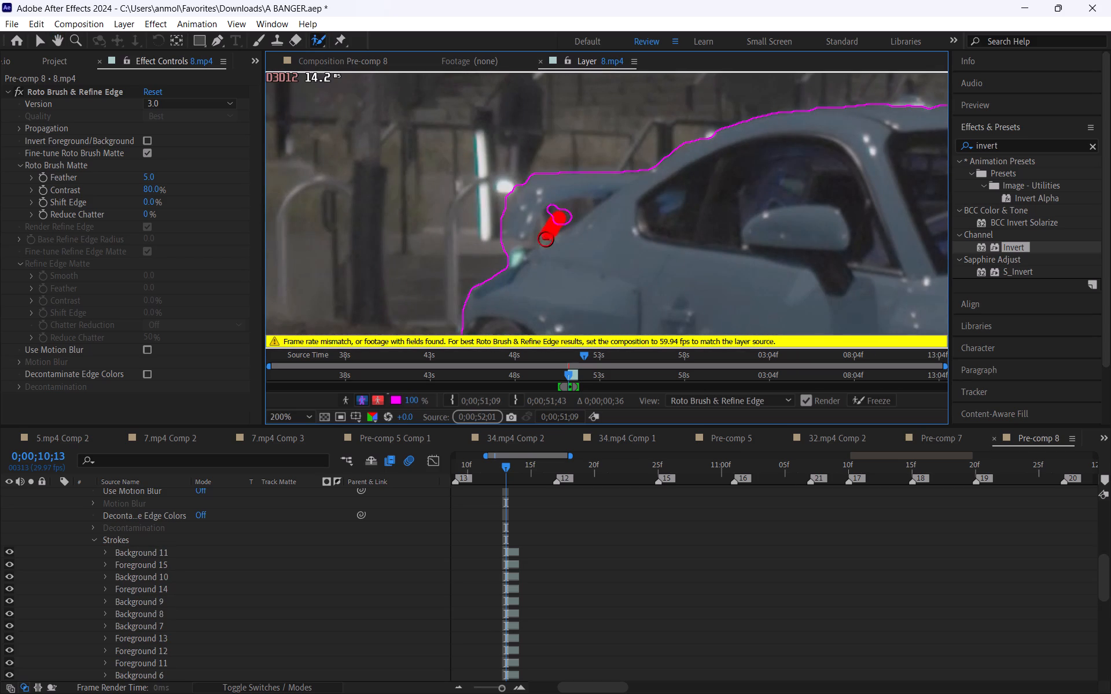
left_click_drag(505, 256, 535, 238, "alt")
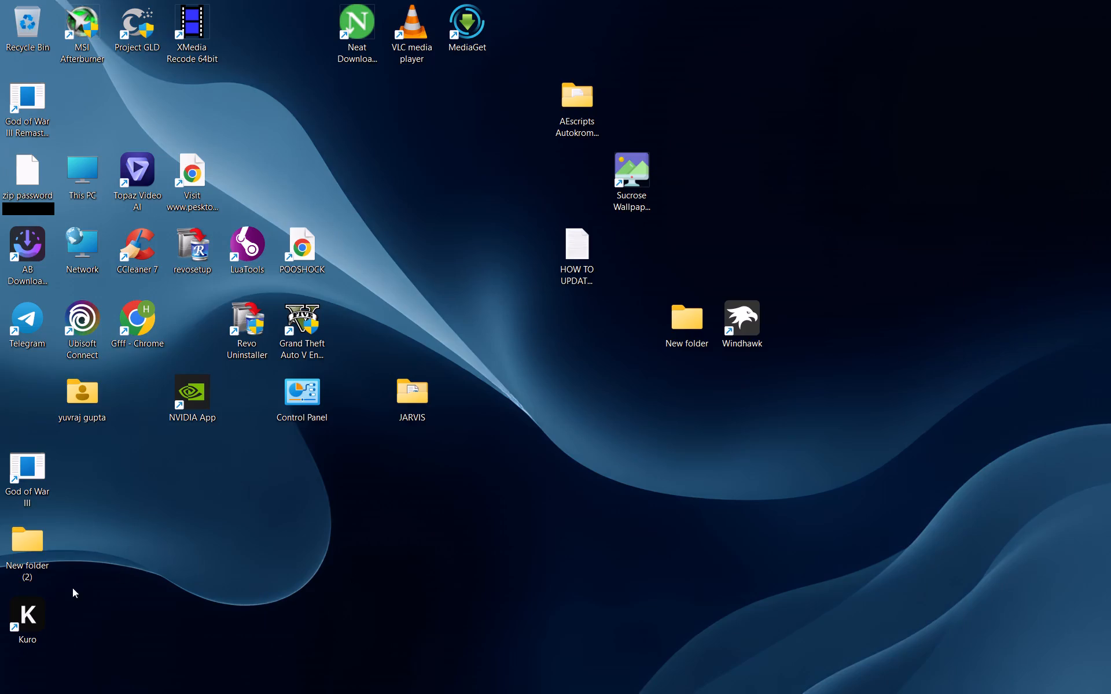
Switch to the desktop and launch Kuro.
double_click(31, 606)
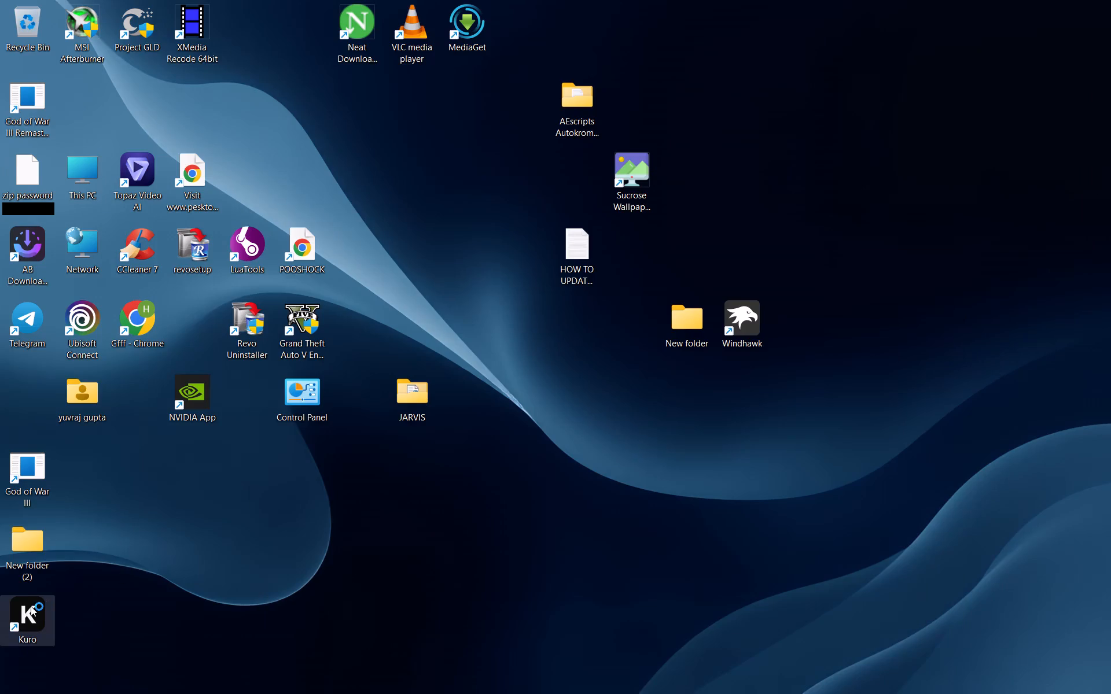
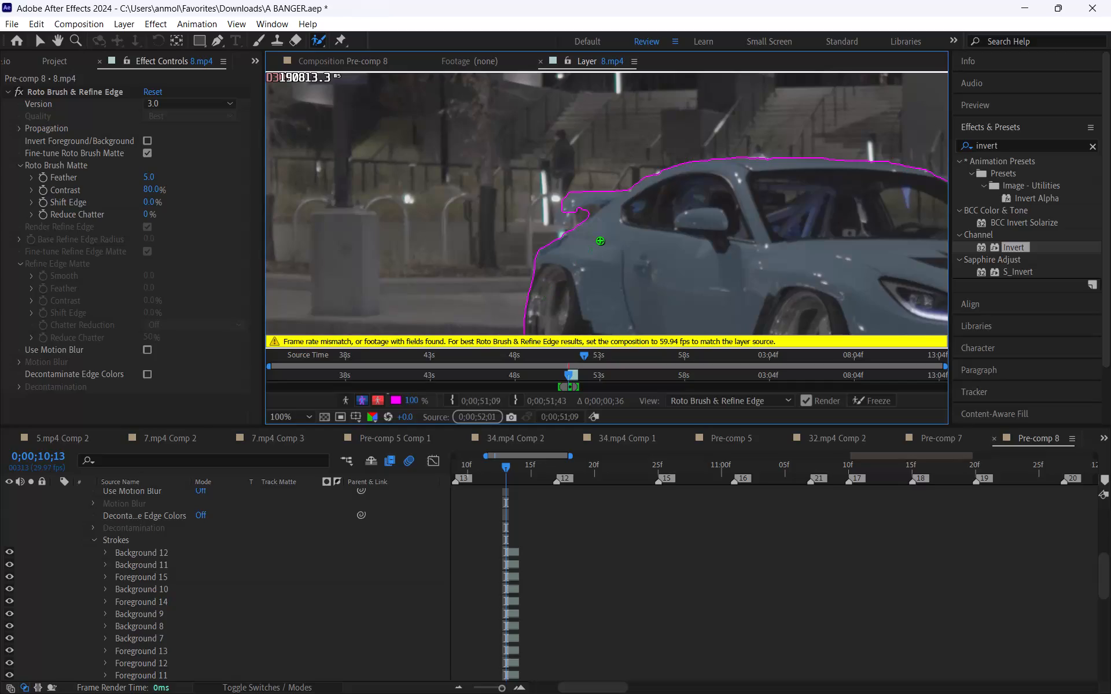
Refine the rear spoiler's outer end with one foreground and two background dabs, plus a background dab at the edge of the outlined hole.
left_click(561, 218)
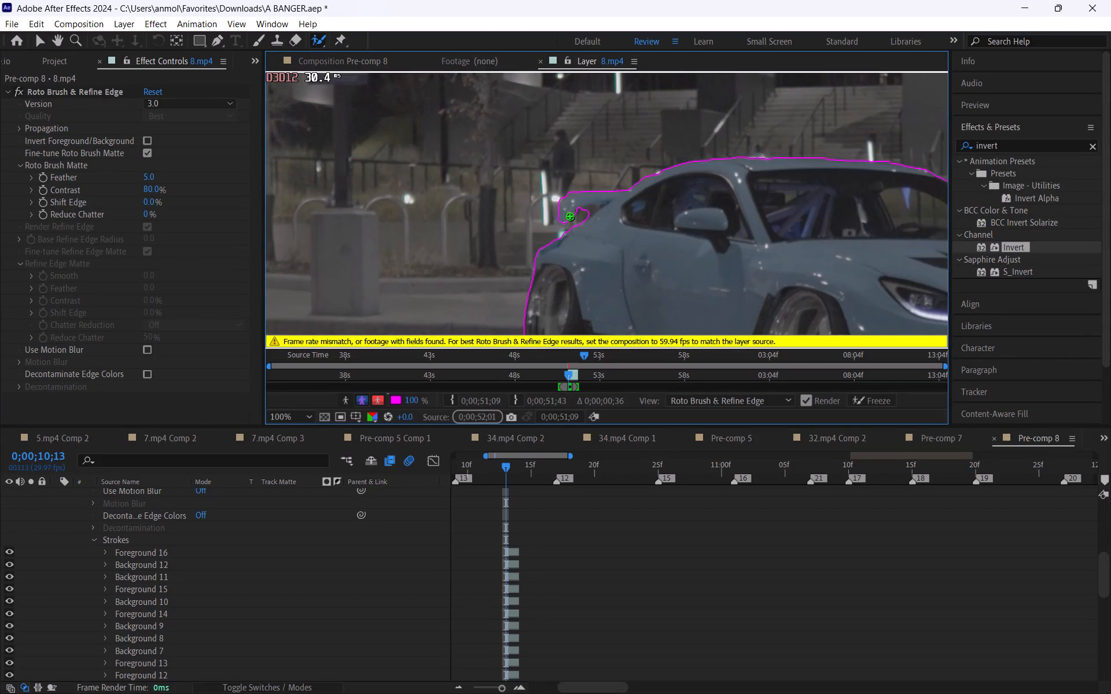
left_click(558, 200, "alt")
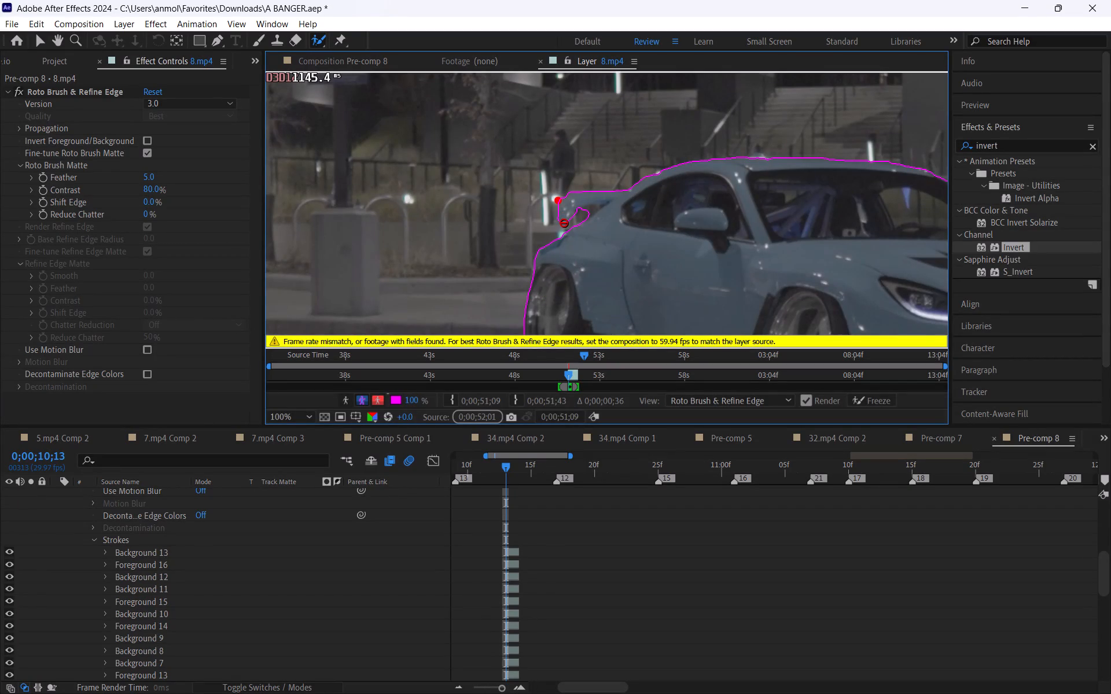
left_click(557, 204, "alt")
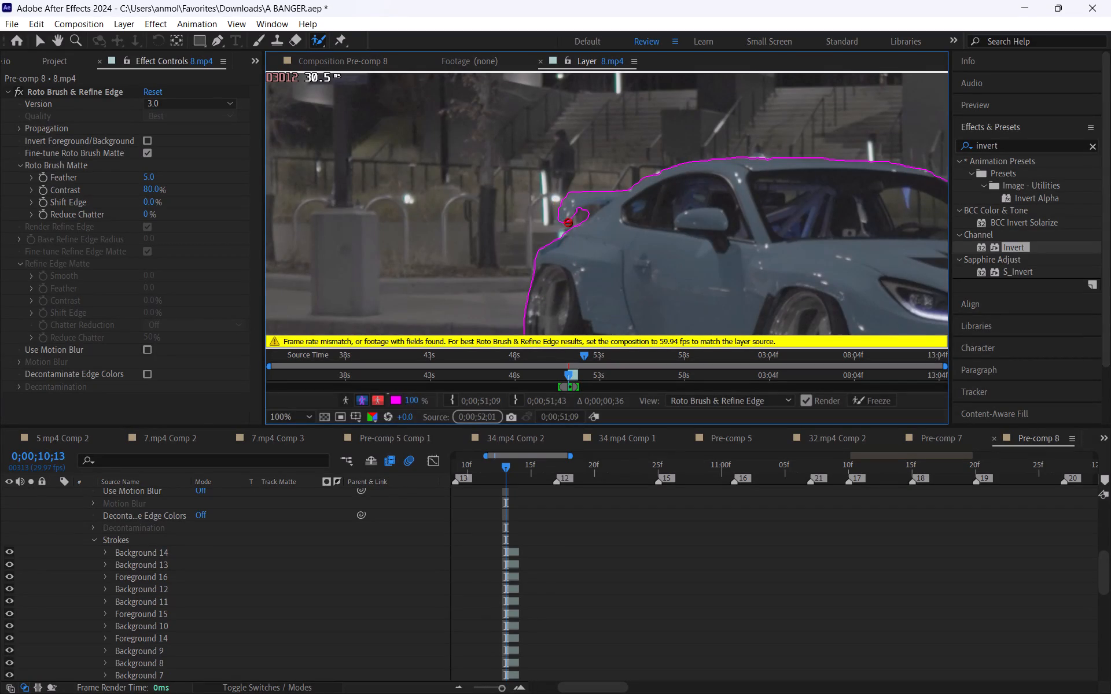
left_click(588, 211, "alt")
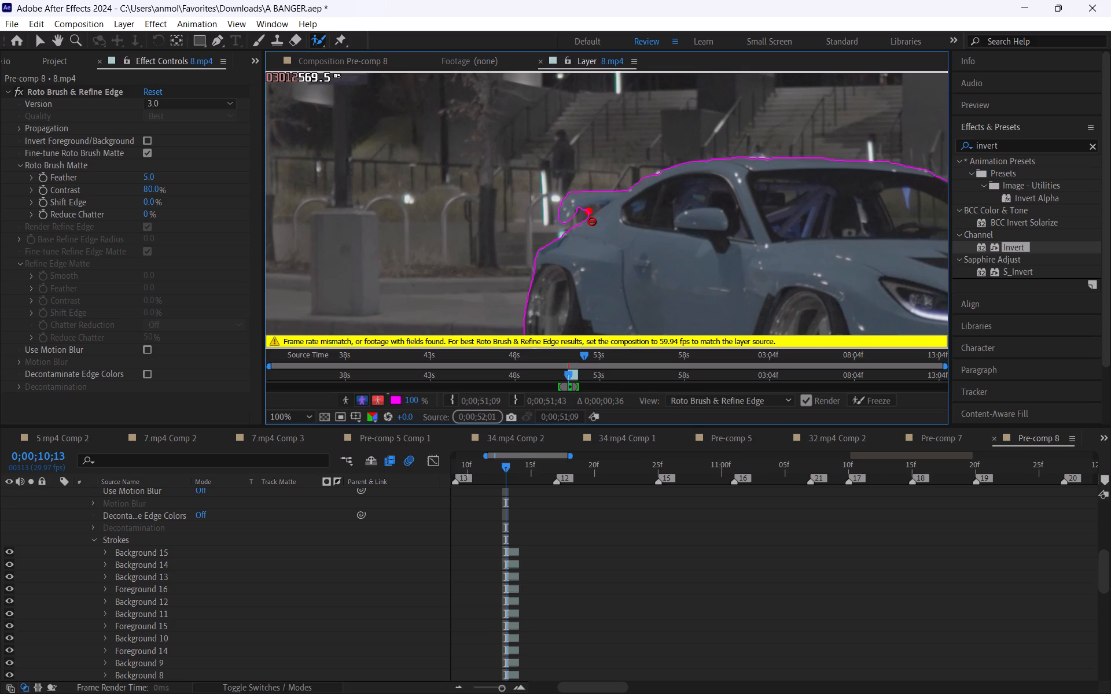
Add the small fin on top of the car's roof to the selection with a Roto Brush foreground dab.
key("space")
key("space")
key("space")
key("space")
key("space")
key("space")
key("space")
key("space")
key("space")
key("space")
key("space")
key("space")
key("space")
key("space")
key("space")
key("space")
key("space")
key("space")
key("space")
key("space")
left_click_drag(646, 231, 524, 238)
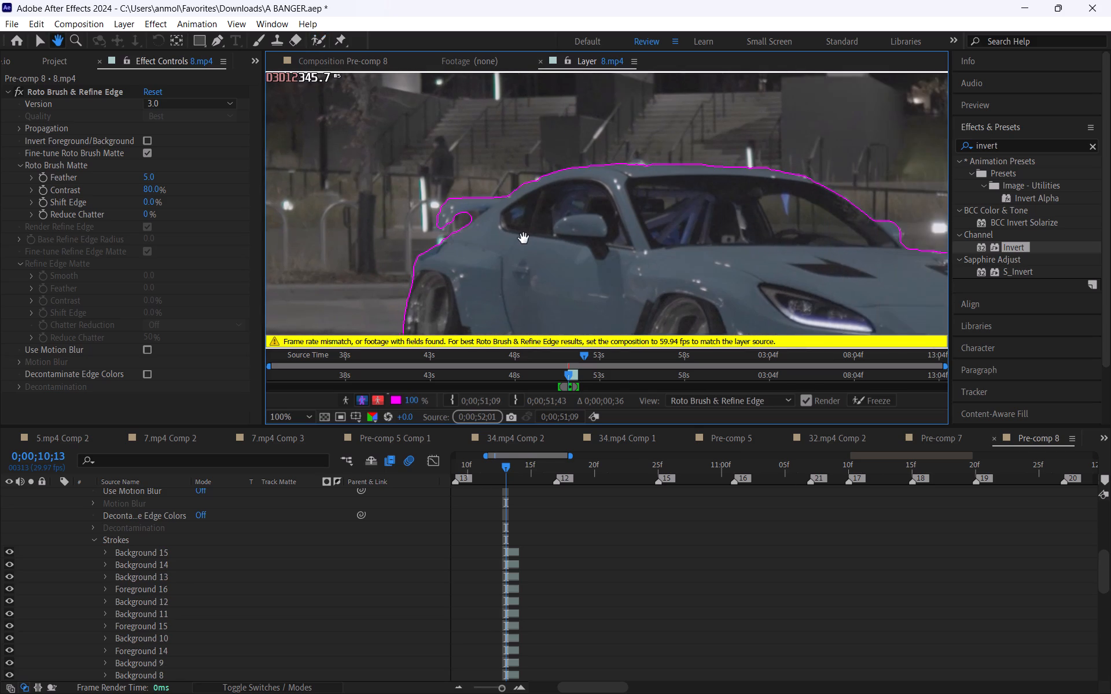
left_click_drag(524, 238, 444, 213)
left_click_drag(669, 186, 633, 254)
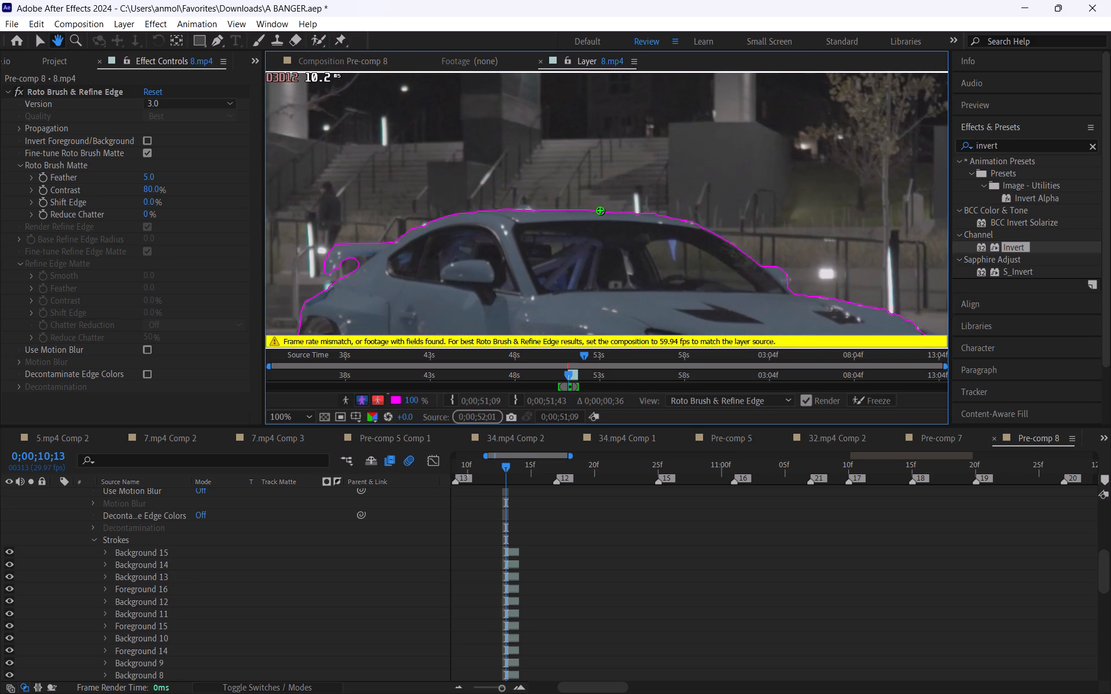
scroll(510, 206, "up", 1)
key("space")
left_click_drag(498, 227, 564, 216)
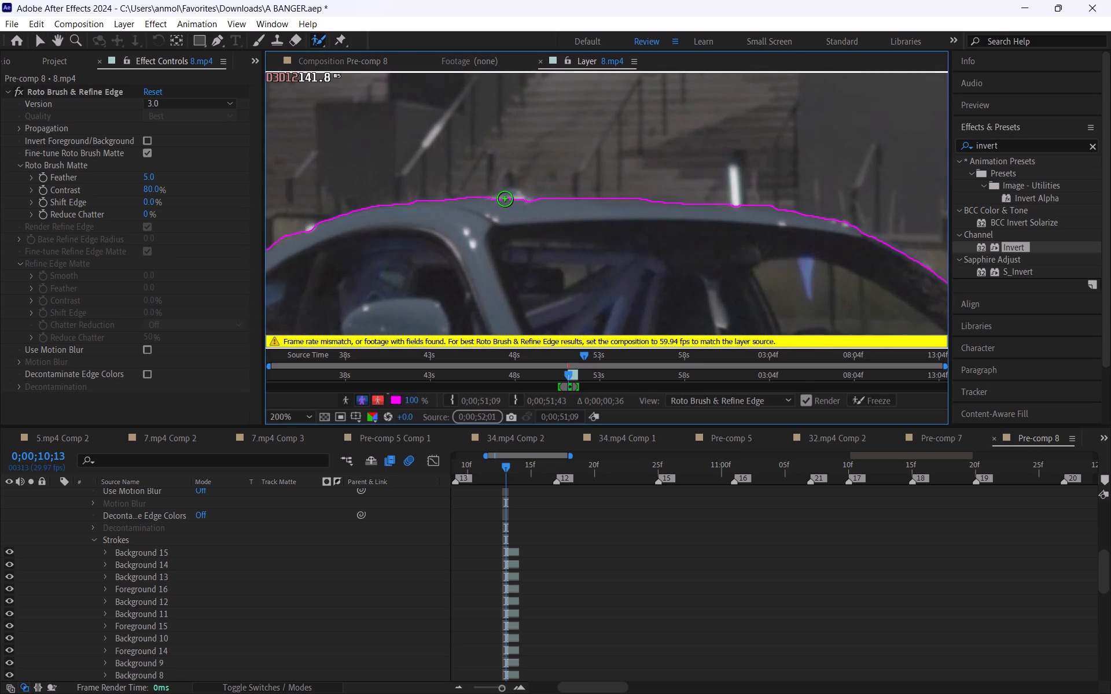
left_click(505, 198)
Add a Roto Brush foreground dab on the far side mirror, just inside the outline above the hood.
key("space")
key("space")
key("space")
key("space")
key("space")
left_click_drag(534, 230, 485, 197)
scroll(515, 223, "down", 1)
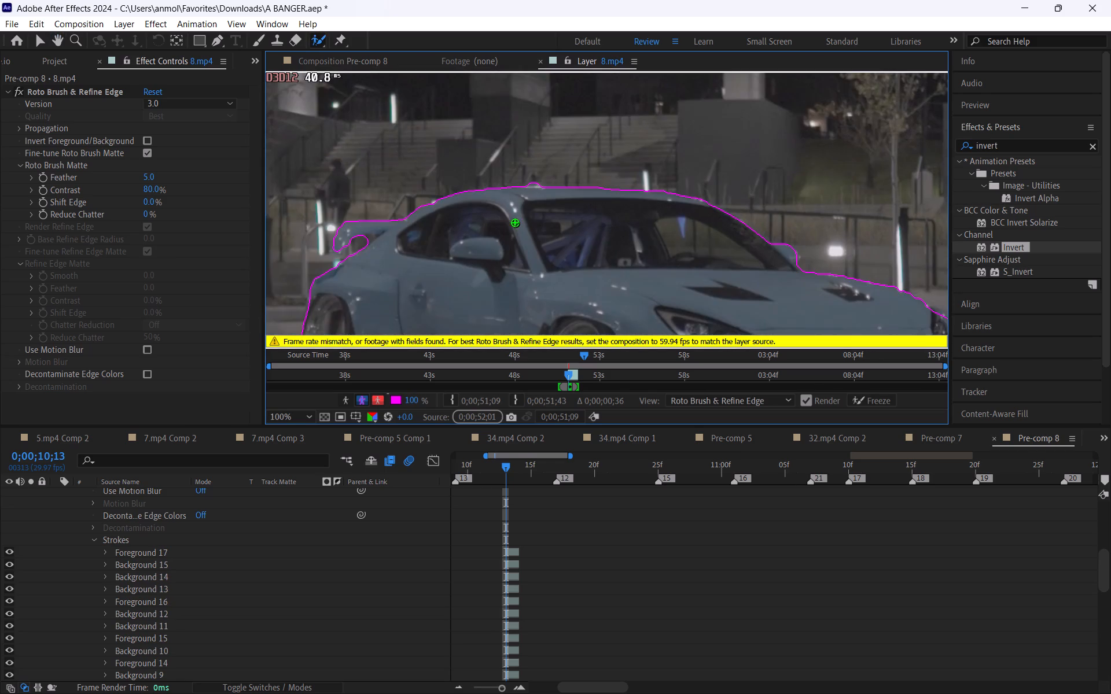
key("space")
key("space")
key("space")
key("space")
key("space")
key("space")
key("space")
key("space")
key("space")
key("space")
key("space")
key("space")
key("space")
key("space")
key("space")
key("space")
key("space")
key("space")
key("space")
key("space")
left_click_drag(606, 244, 433, 142)
left_click_drag(527, 194, 334, 219)
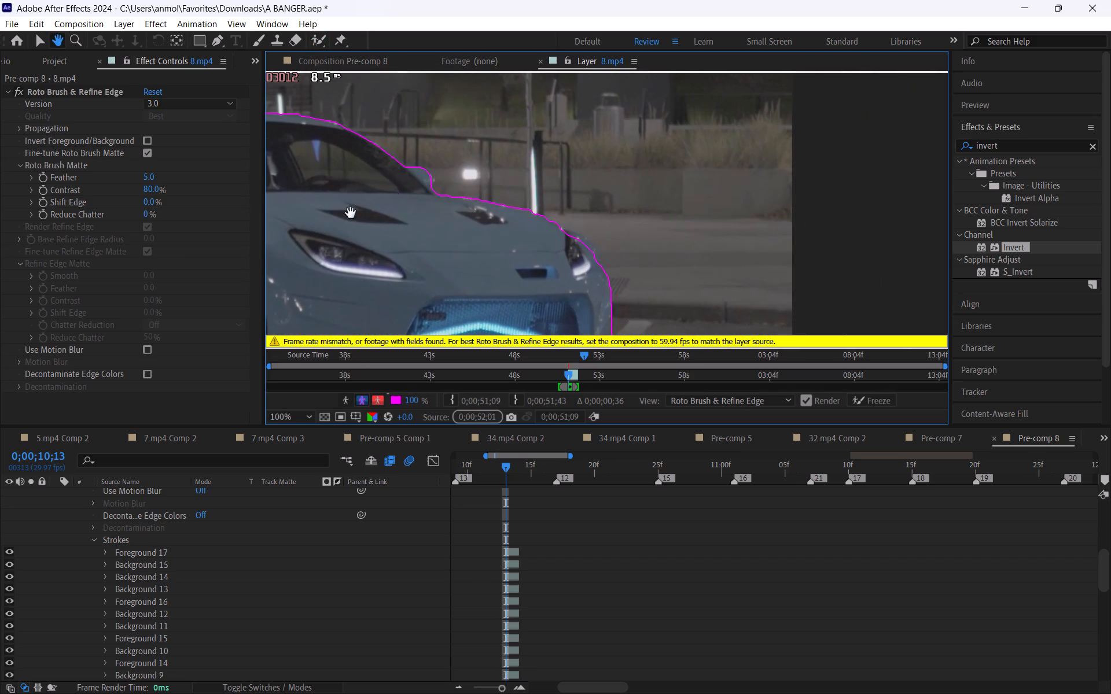
left_click(429, 181)
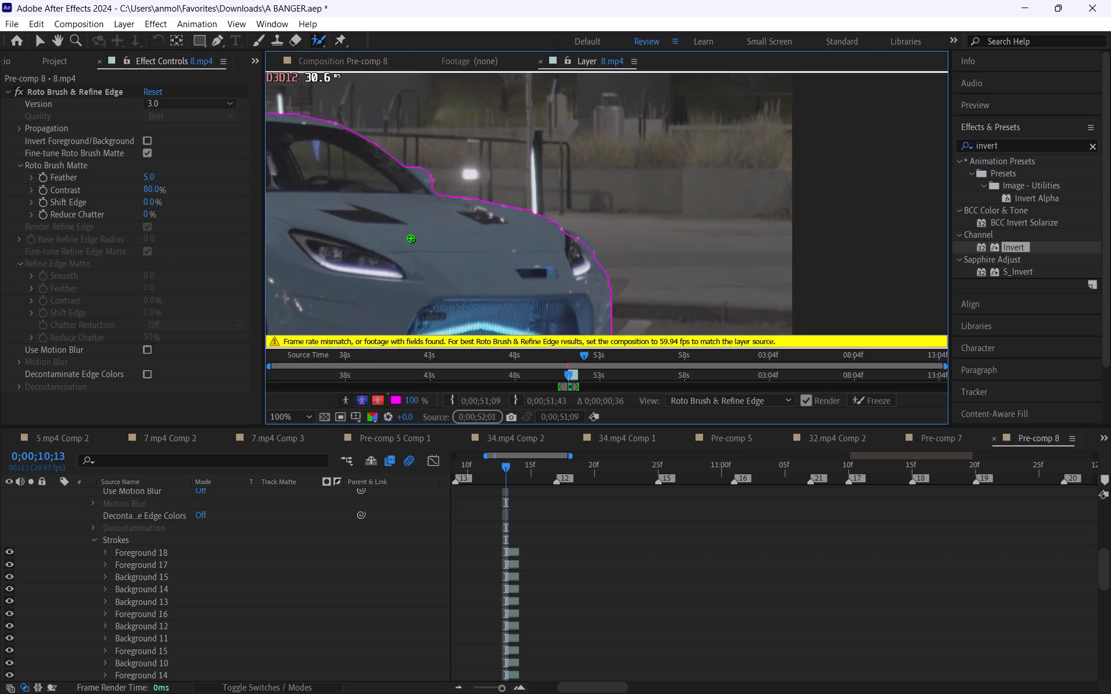
Refine the car's front corner with foreground strokes along the edge above the far headlight and a foreground dab on the hood edge.
key("space")
key("space")
left_click_drag(554, 246, 460, 207)
left_click_drag(488, 204, 498, 217)
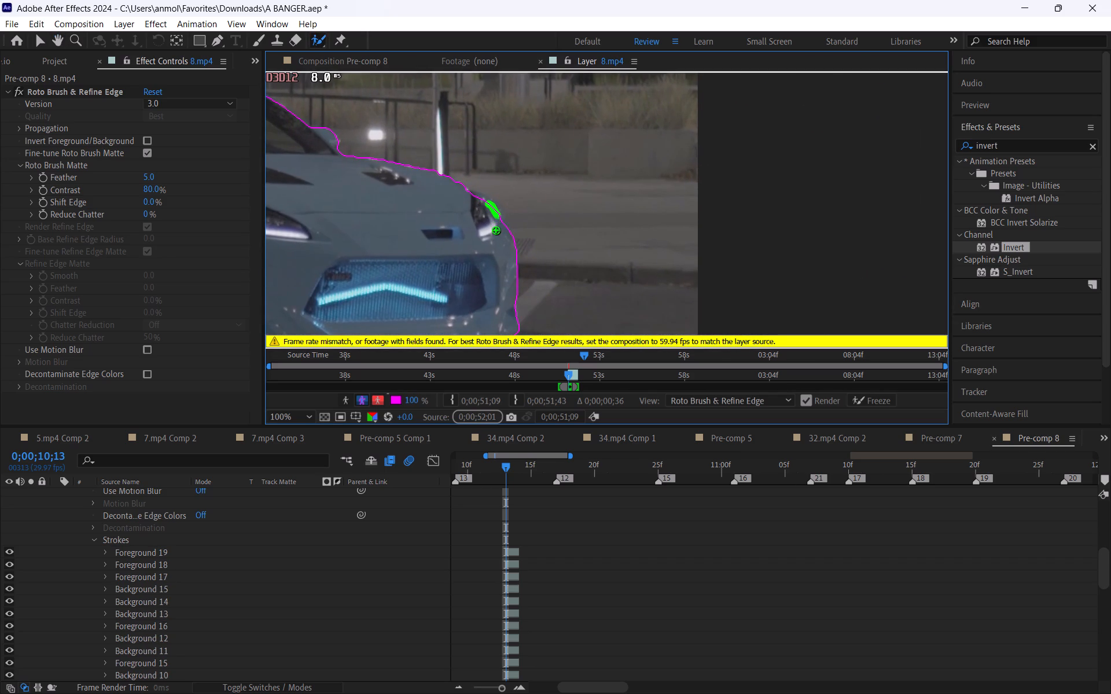
left_click_drag(466, 194, 486, 203)
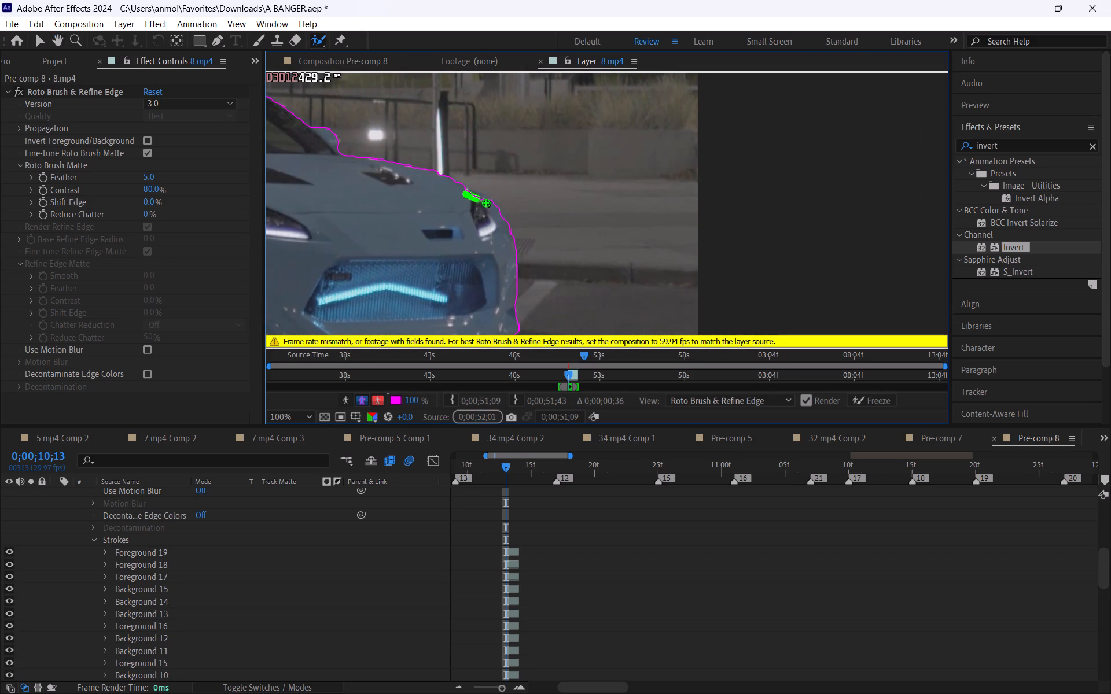
left_click_drag(486, 203, 492, 207)
left_click_drag(475, 194, 491, 201)
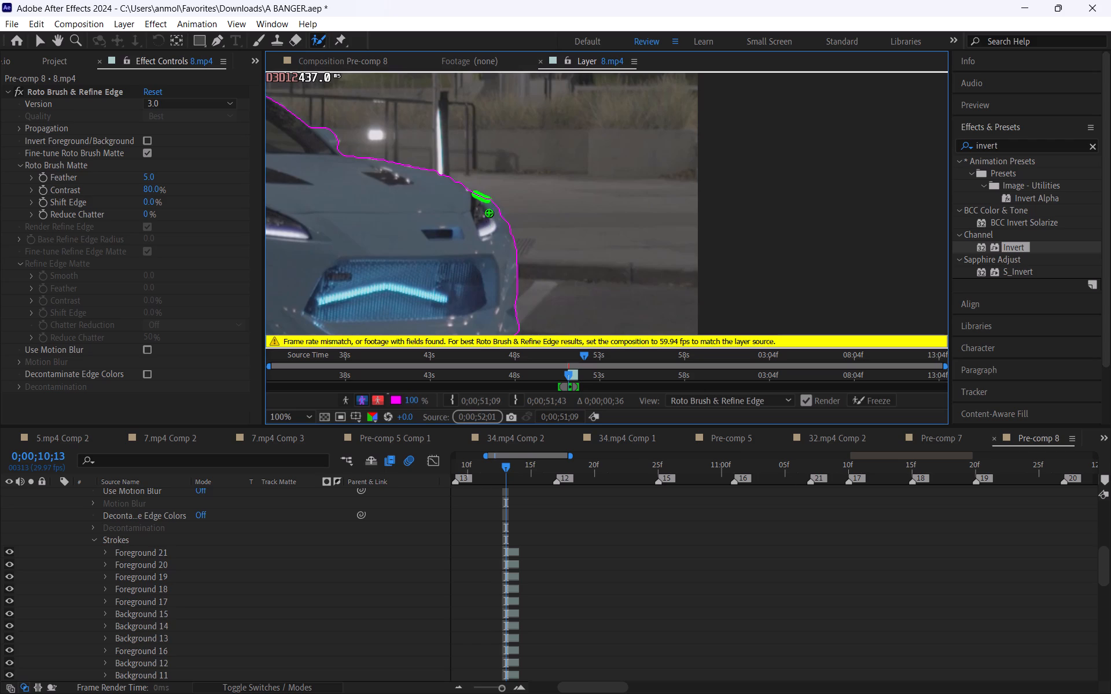
left_click(454, 183)
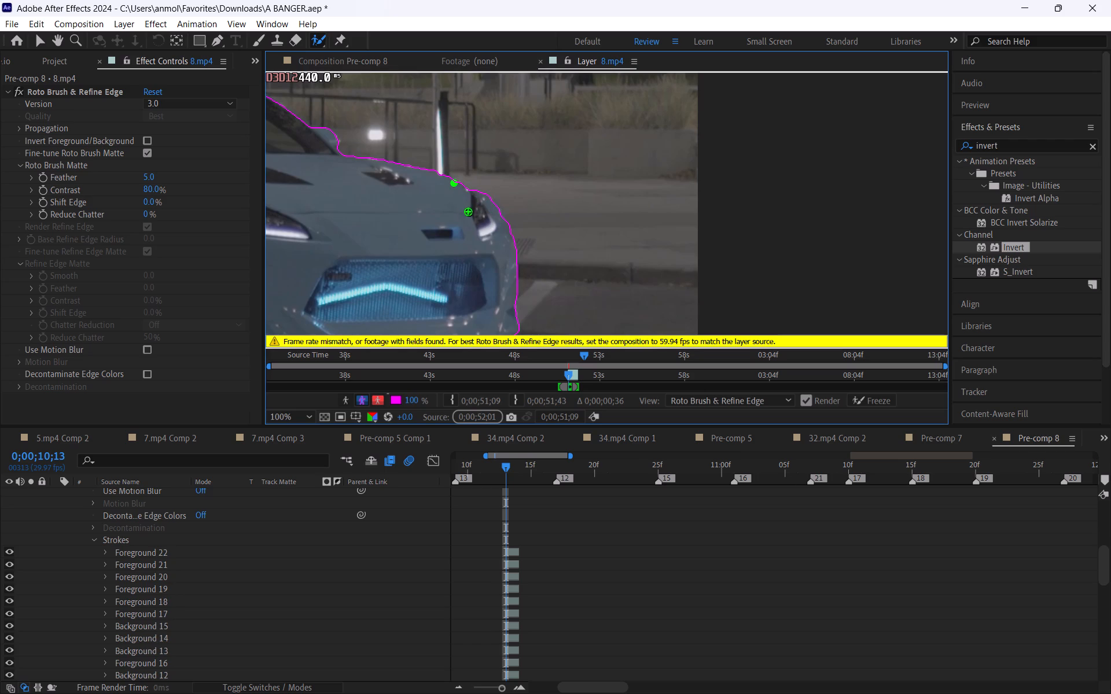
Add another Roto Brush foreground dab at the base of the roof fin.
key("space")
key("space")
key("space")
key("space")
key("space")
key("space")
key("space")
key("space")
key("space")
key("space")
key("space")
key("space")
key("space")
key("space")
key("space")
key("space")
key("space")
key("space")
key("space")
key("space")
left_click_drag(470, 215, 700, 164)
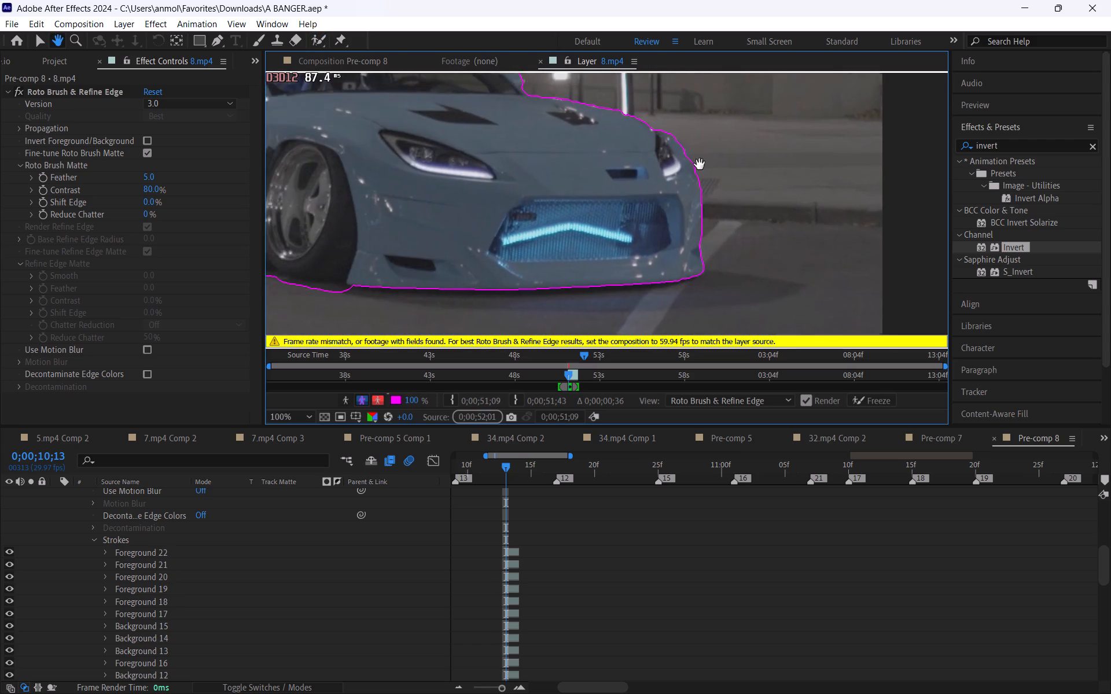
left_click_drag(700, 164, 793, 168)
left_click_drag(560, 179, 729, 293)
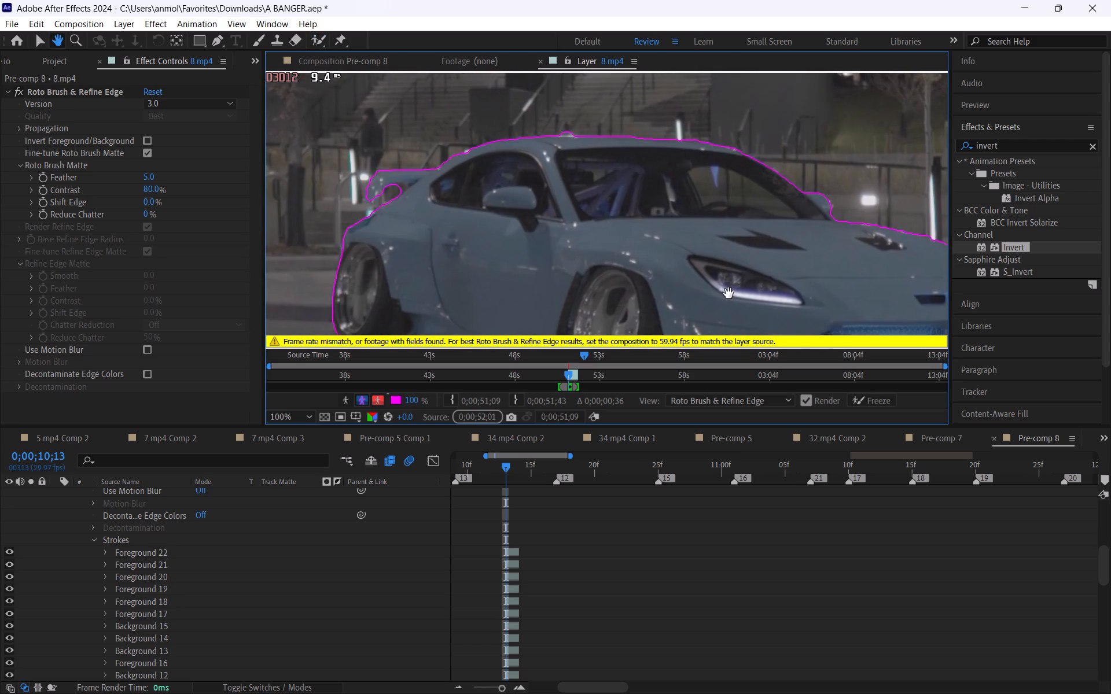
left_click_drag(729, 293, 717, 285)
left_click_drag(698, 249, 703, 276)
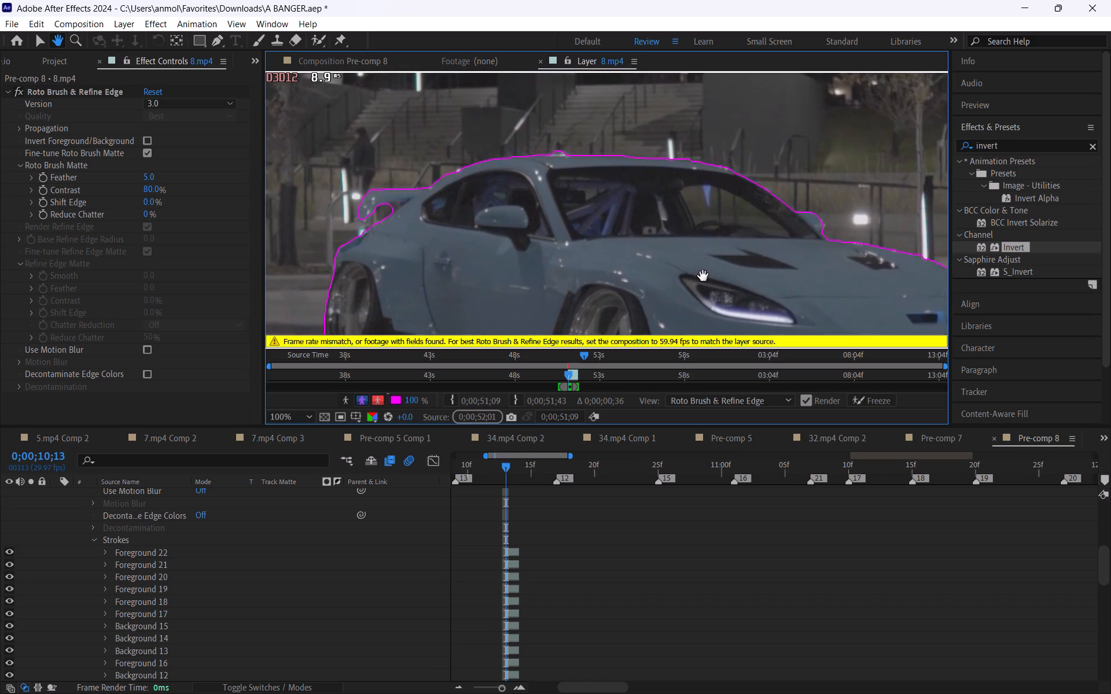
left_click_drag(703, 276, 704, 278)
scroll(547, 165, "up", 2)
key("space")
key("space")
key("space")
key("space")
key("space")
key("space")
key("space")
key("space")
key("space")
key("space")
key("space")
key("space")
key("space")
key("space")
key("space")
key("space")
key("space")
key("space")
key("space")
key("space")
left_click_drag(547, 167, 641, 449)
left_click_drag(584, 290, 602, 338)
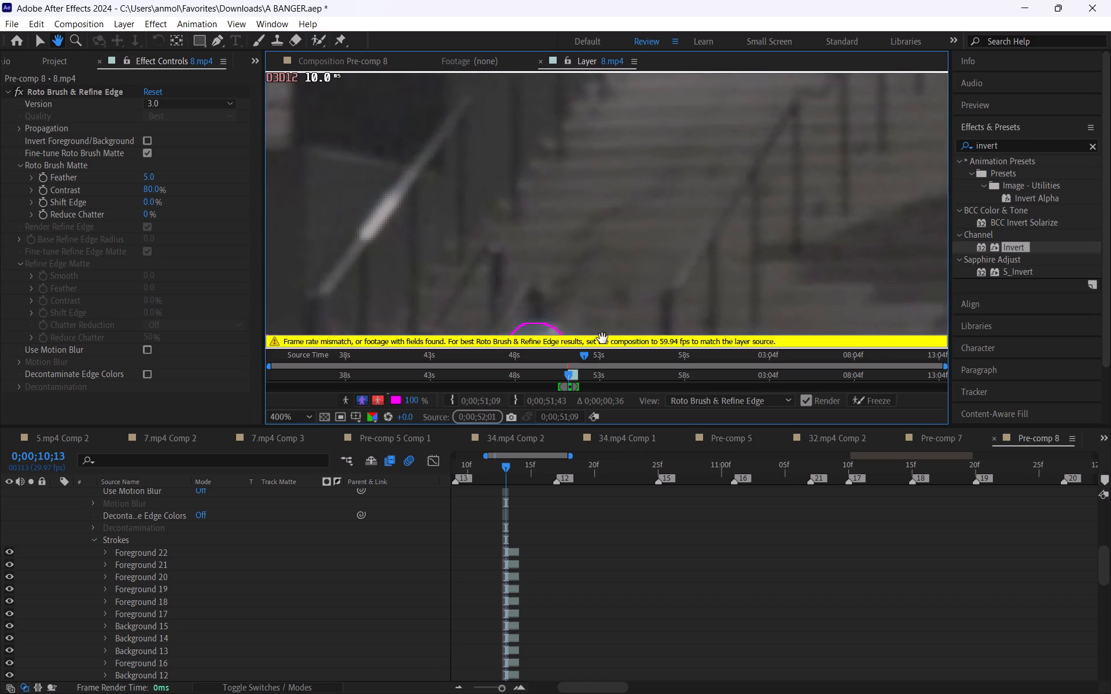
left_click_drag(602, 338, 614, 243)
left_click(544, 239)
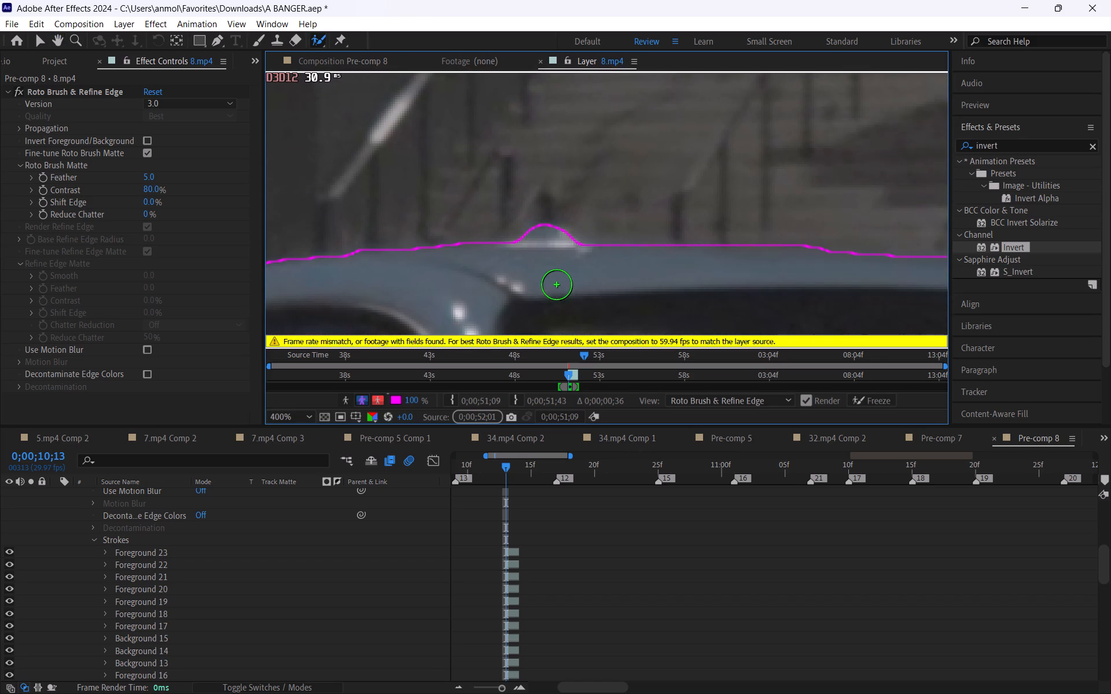
Freeze the Roto Brush propagation on the 8.mp4 layer and stop the freezing process partway.
key("space")
scroll(553, 234, "down", 2)
key("space")
key("space")
key("space")
key("space")
key("space")
key("space")
key("space")
key("space")
key("space")
key("space")
key("space")
key("space")
key("space")
key("space")
key("space")
key("space")
key("space")
key("space")
key("space")
key("space")
left_click_drag(557, 239, 531, 158)
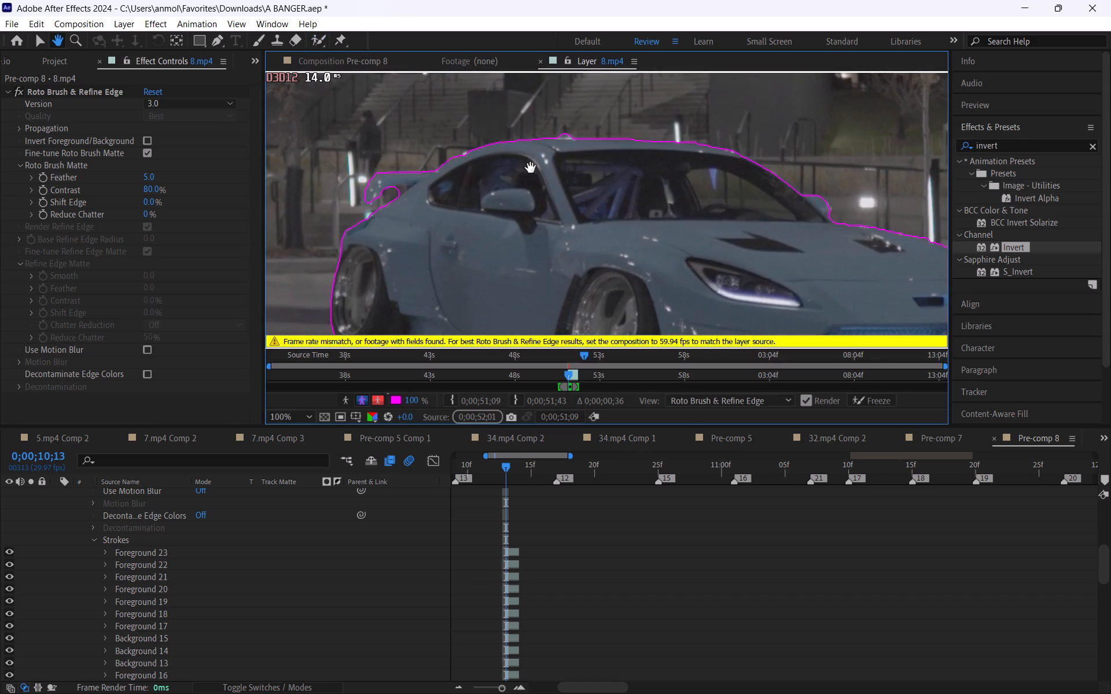
scroll(532, 190, "down", 1)
left_click(861, 403)
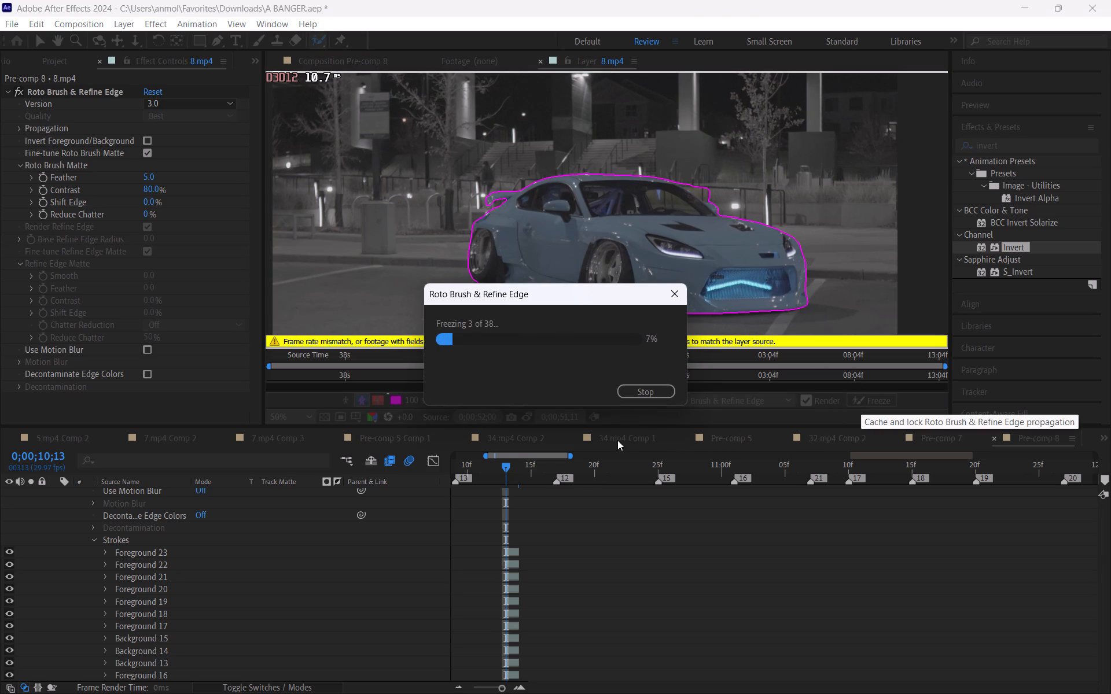
left_click(642, 394)
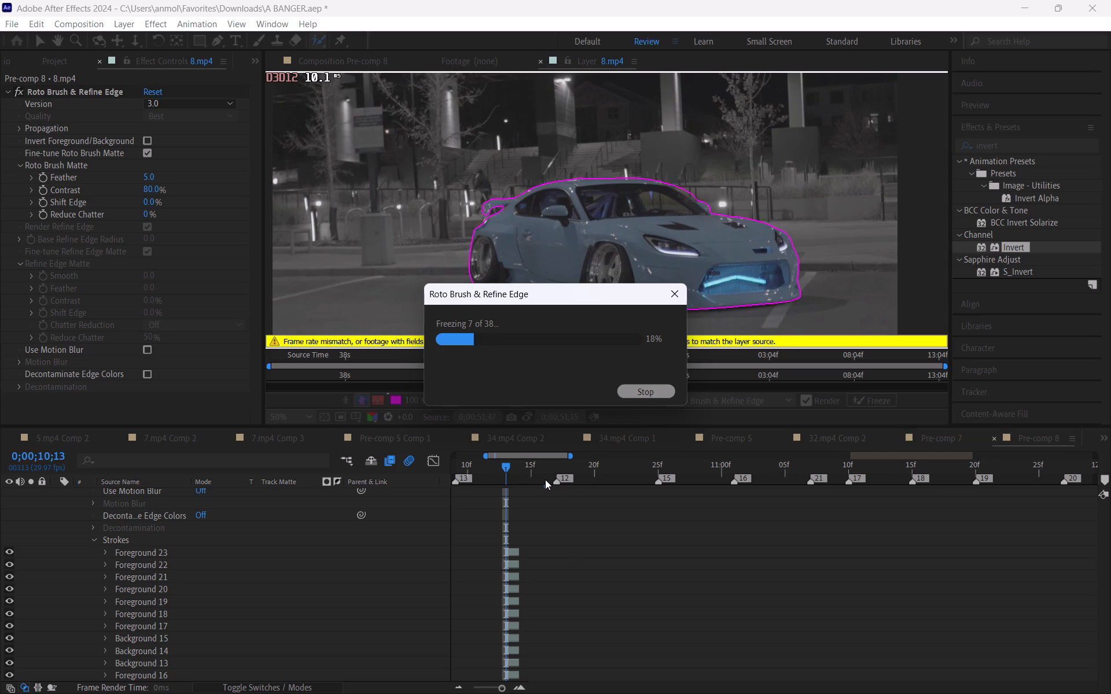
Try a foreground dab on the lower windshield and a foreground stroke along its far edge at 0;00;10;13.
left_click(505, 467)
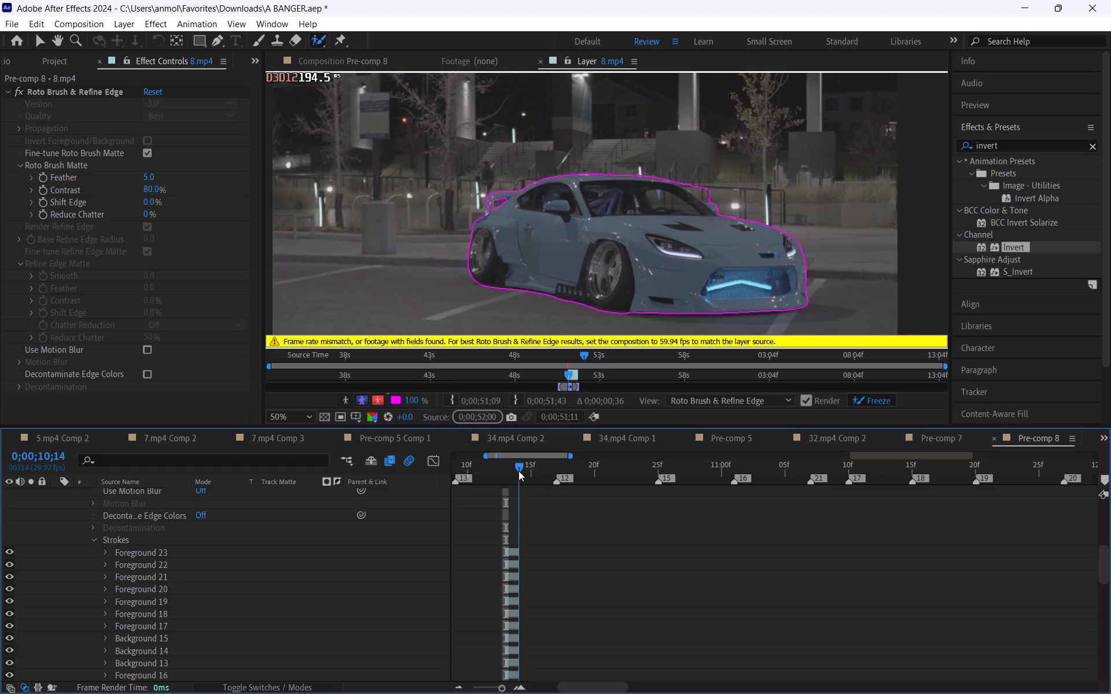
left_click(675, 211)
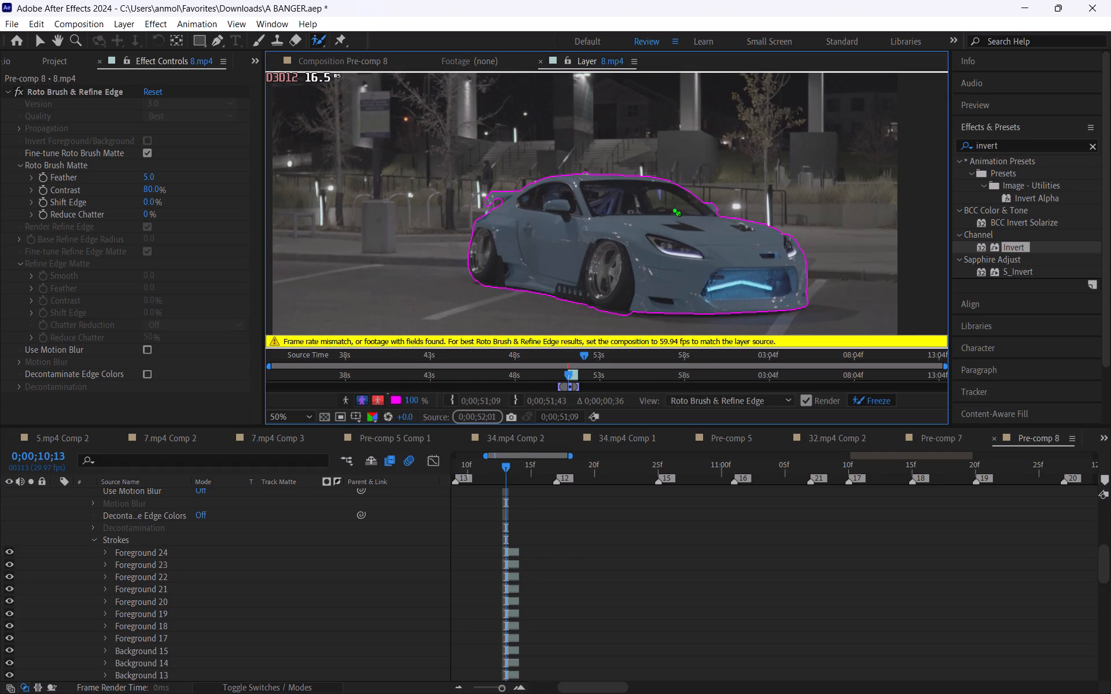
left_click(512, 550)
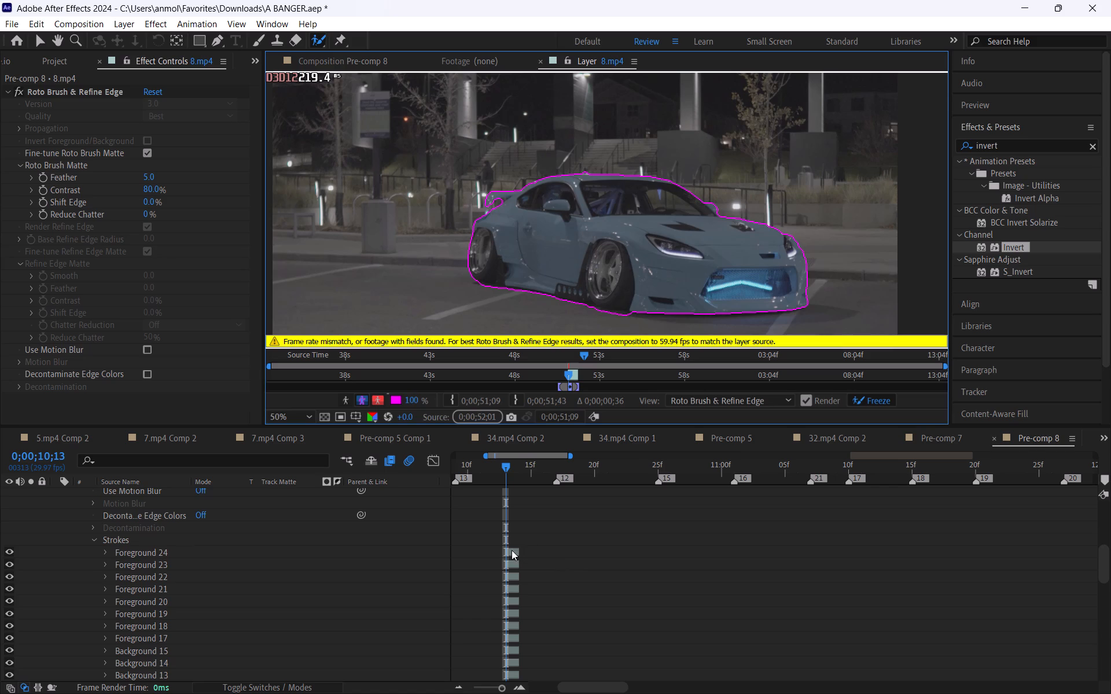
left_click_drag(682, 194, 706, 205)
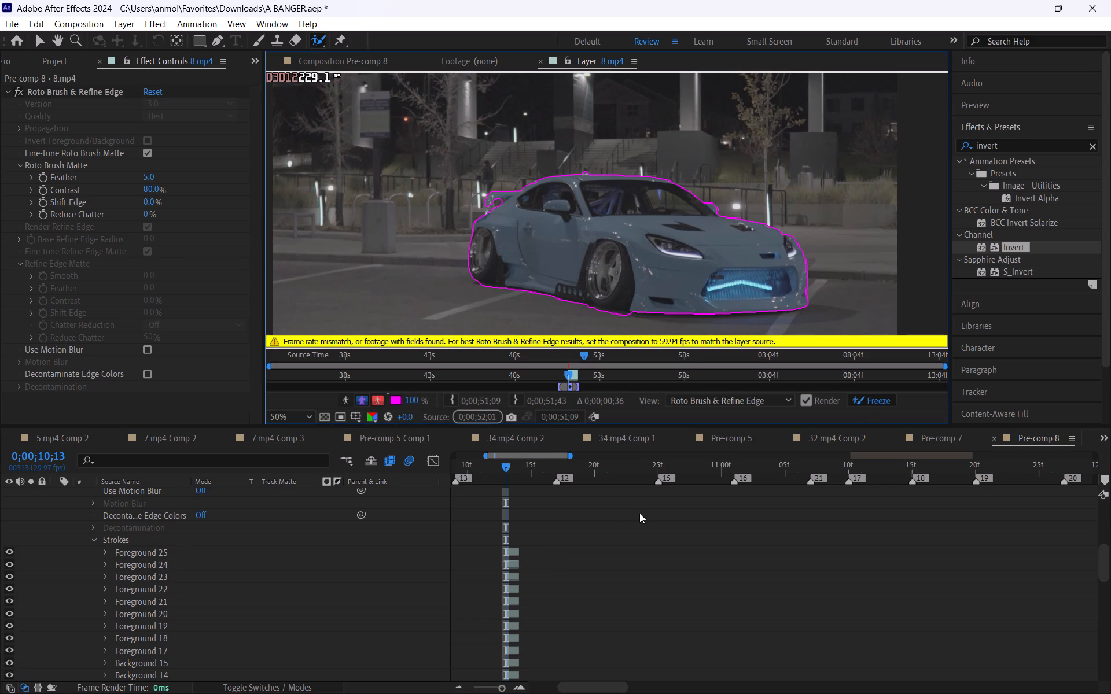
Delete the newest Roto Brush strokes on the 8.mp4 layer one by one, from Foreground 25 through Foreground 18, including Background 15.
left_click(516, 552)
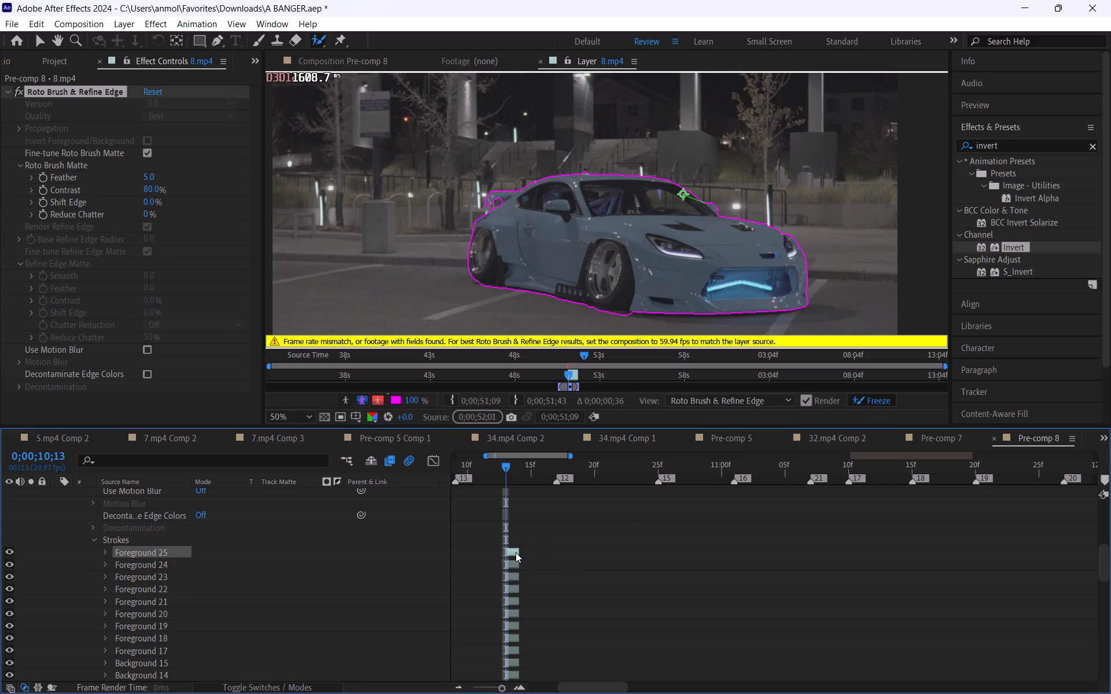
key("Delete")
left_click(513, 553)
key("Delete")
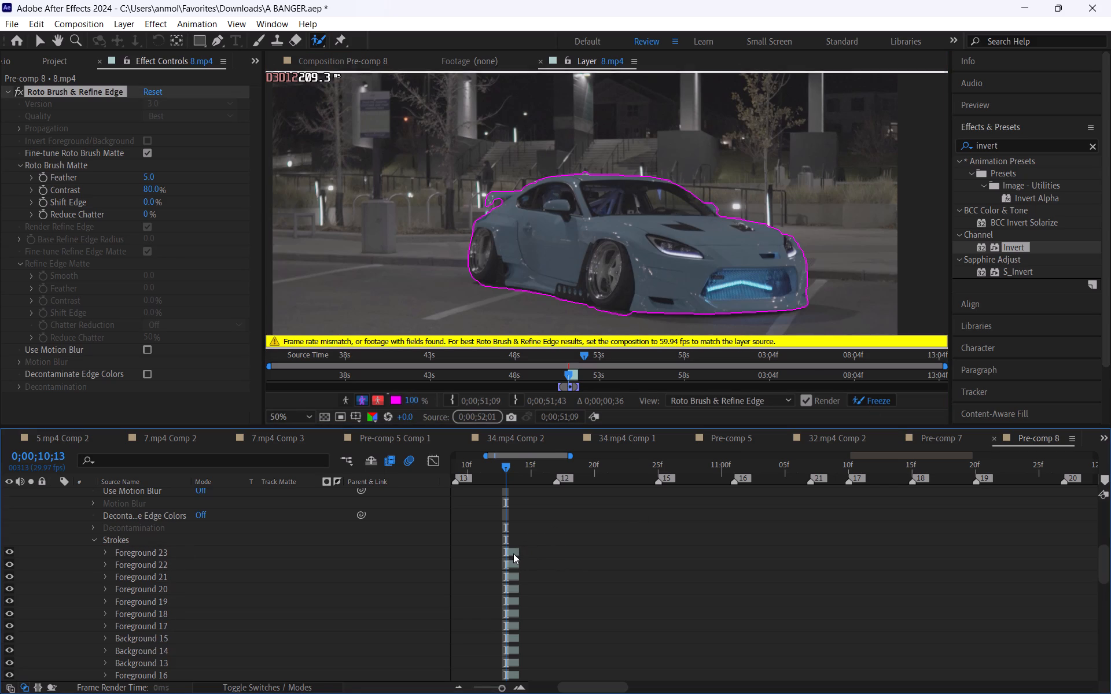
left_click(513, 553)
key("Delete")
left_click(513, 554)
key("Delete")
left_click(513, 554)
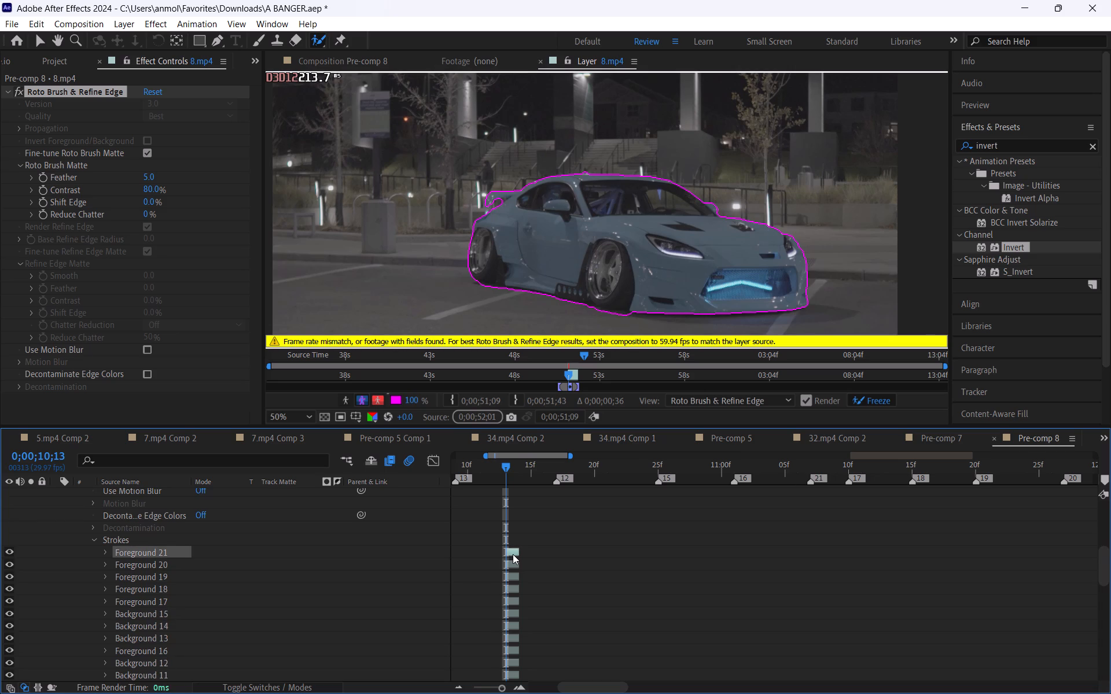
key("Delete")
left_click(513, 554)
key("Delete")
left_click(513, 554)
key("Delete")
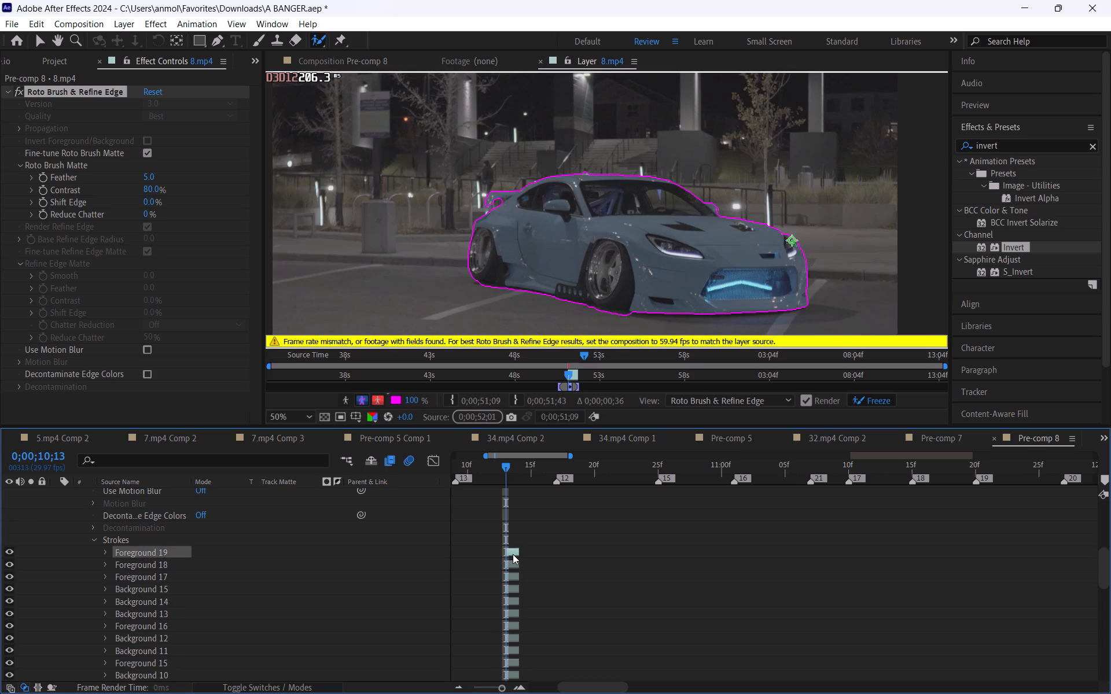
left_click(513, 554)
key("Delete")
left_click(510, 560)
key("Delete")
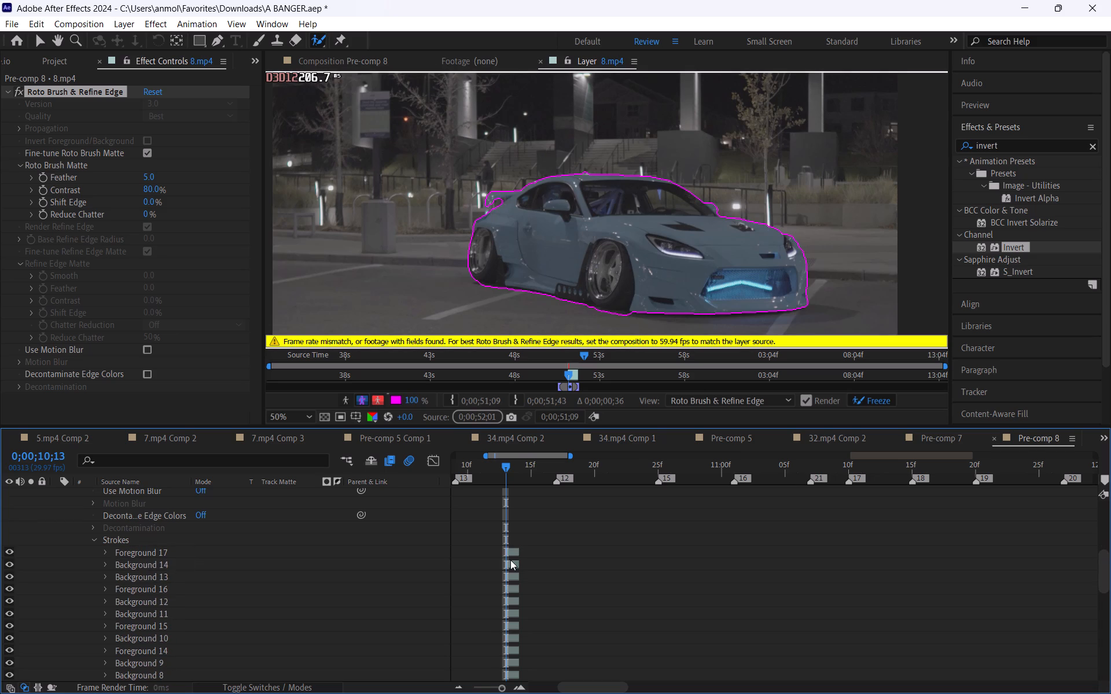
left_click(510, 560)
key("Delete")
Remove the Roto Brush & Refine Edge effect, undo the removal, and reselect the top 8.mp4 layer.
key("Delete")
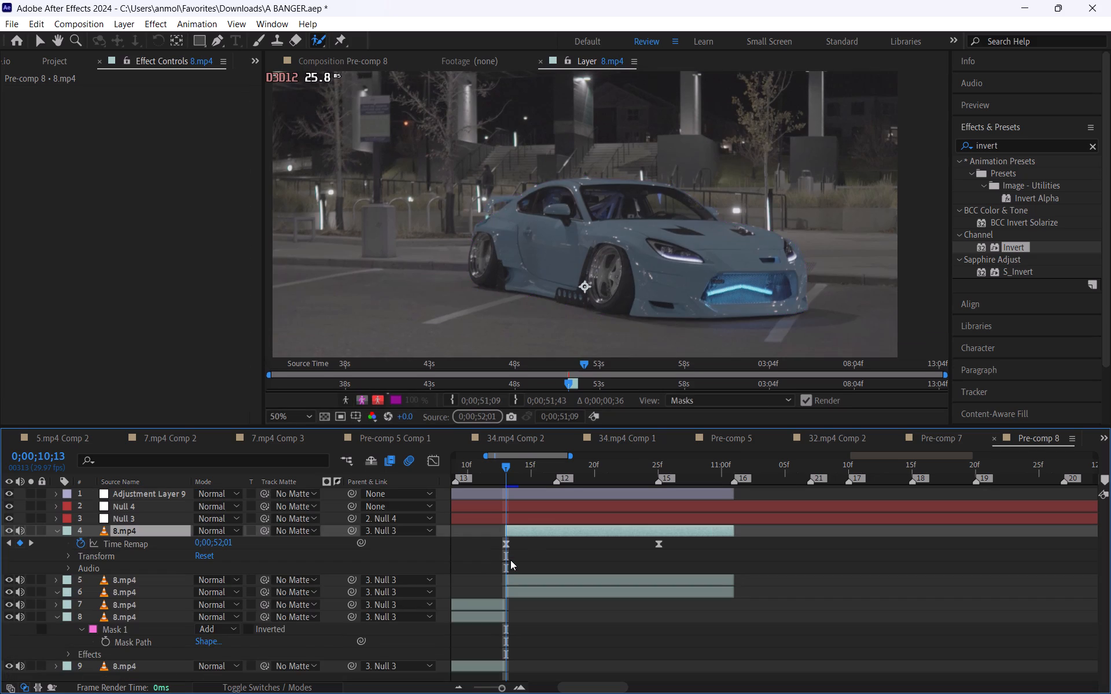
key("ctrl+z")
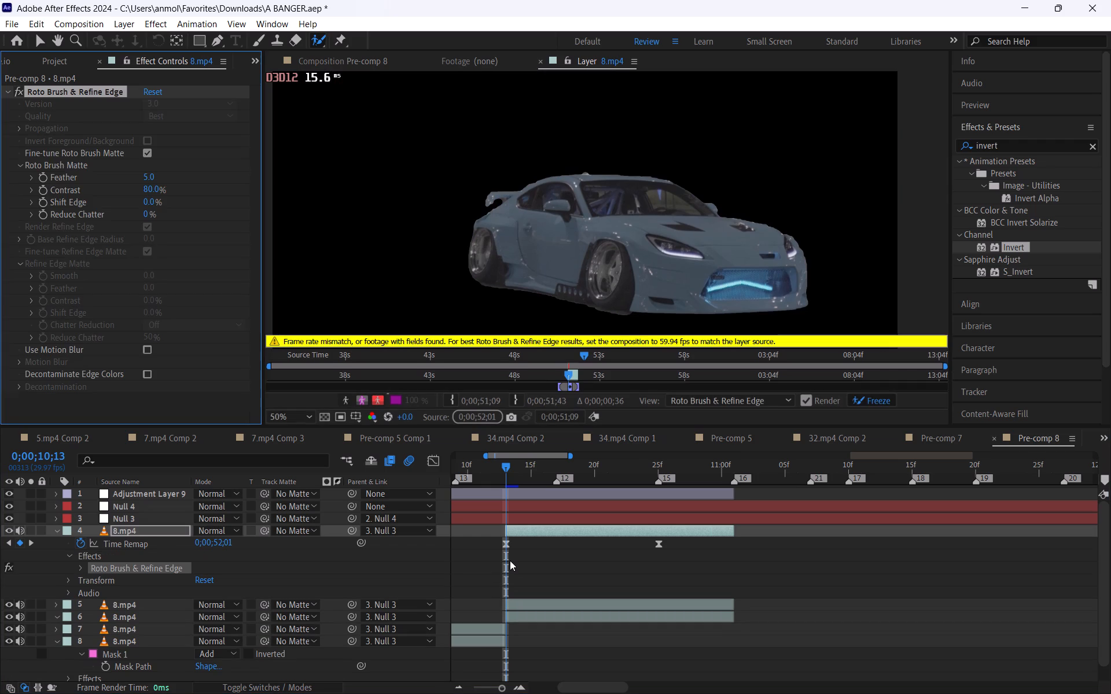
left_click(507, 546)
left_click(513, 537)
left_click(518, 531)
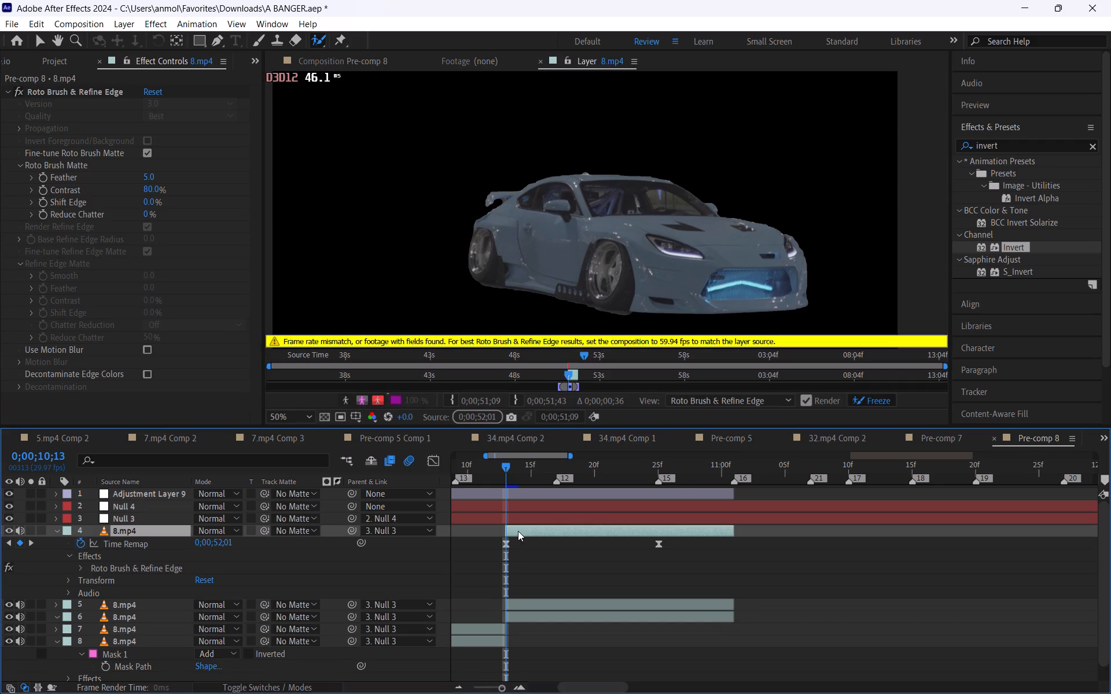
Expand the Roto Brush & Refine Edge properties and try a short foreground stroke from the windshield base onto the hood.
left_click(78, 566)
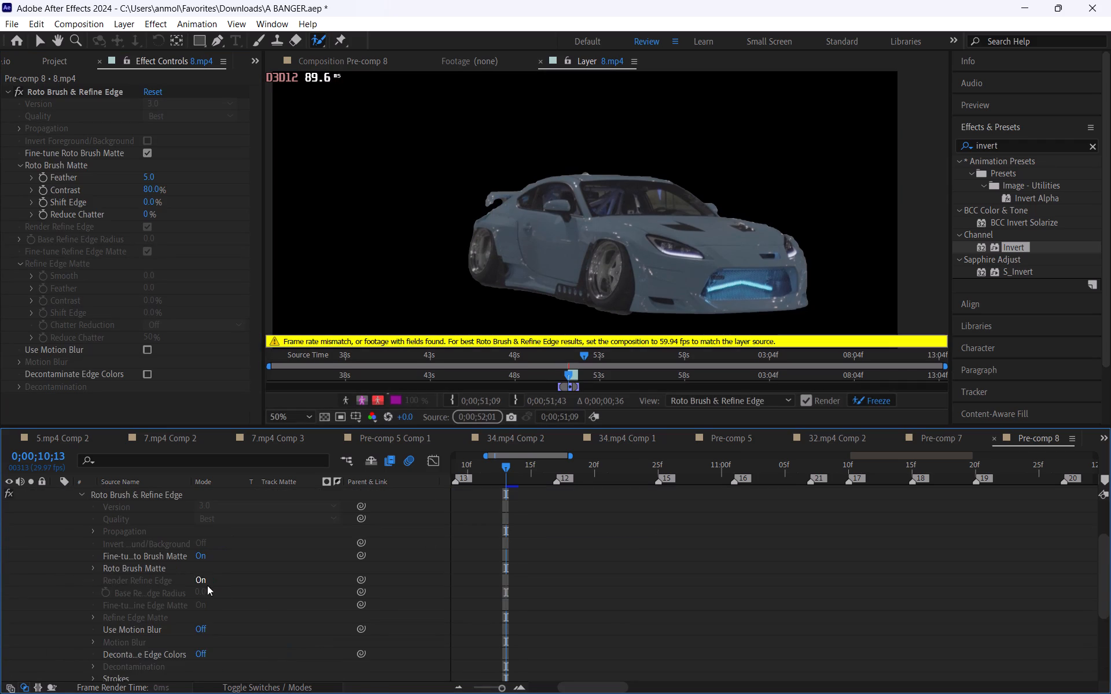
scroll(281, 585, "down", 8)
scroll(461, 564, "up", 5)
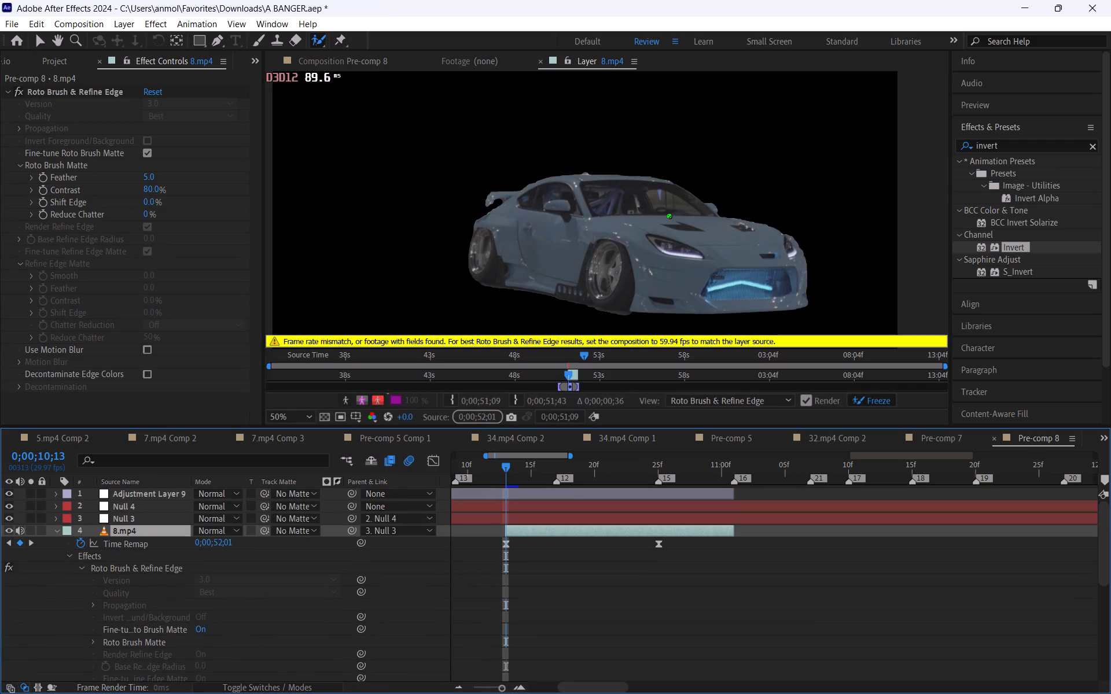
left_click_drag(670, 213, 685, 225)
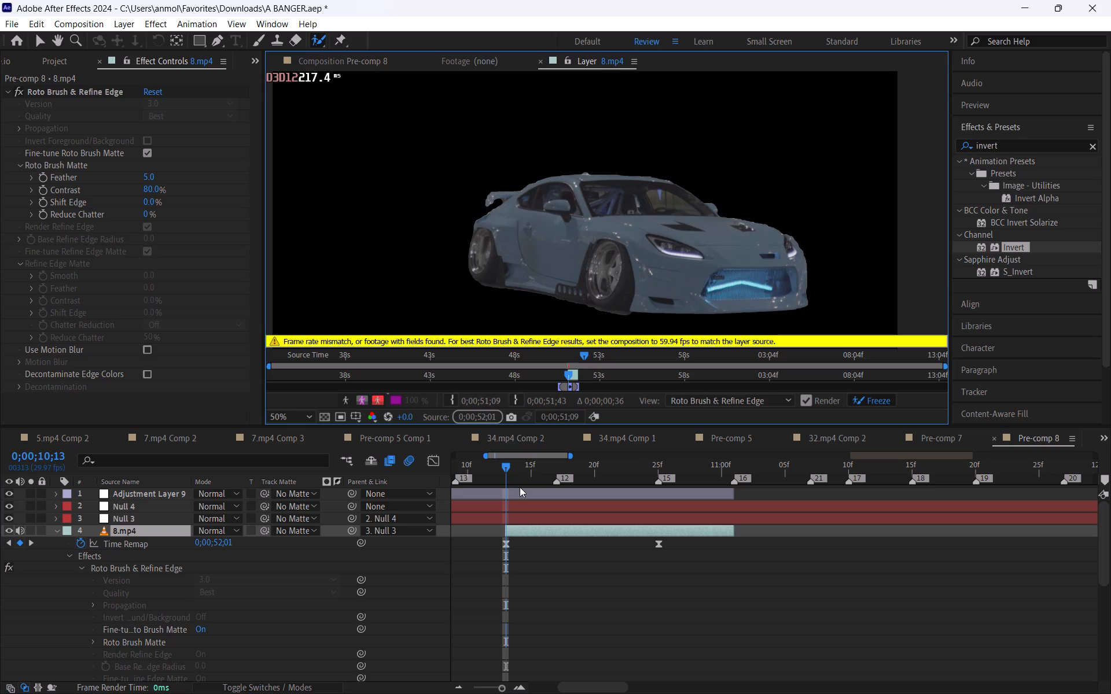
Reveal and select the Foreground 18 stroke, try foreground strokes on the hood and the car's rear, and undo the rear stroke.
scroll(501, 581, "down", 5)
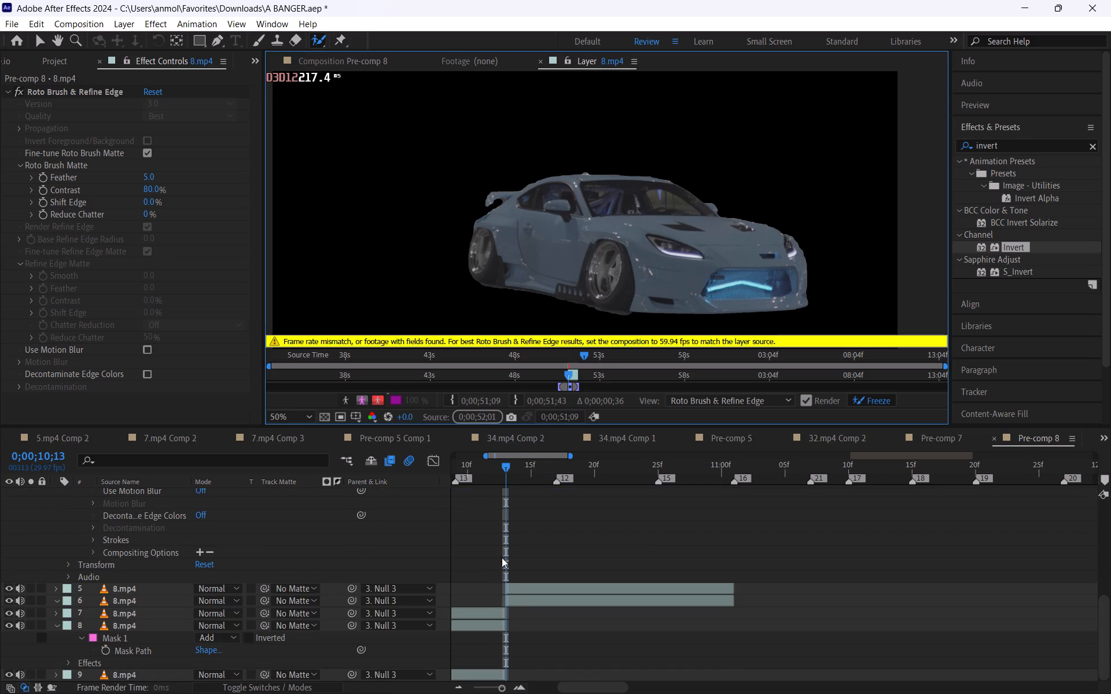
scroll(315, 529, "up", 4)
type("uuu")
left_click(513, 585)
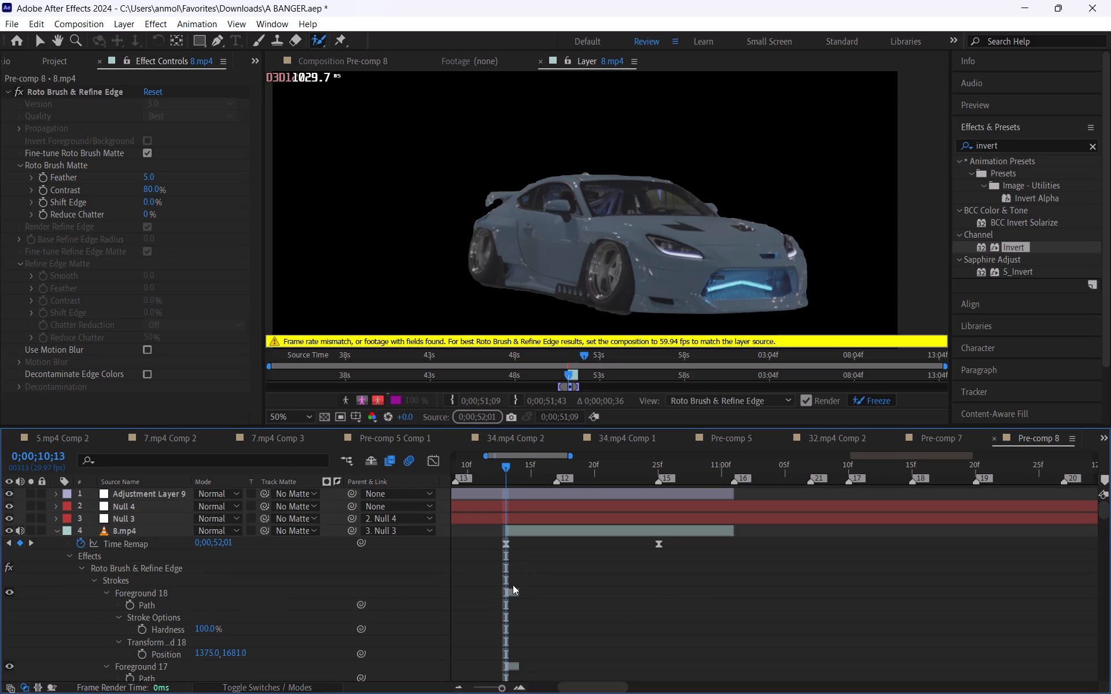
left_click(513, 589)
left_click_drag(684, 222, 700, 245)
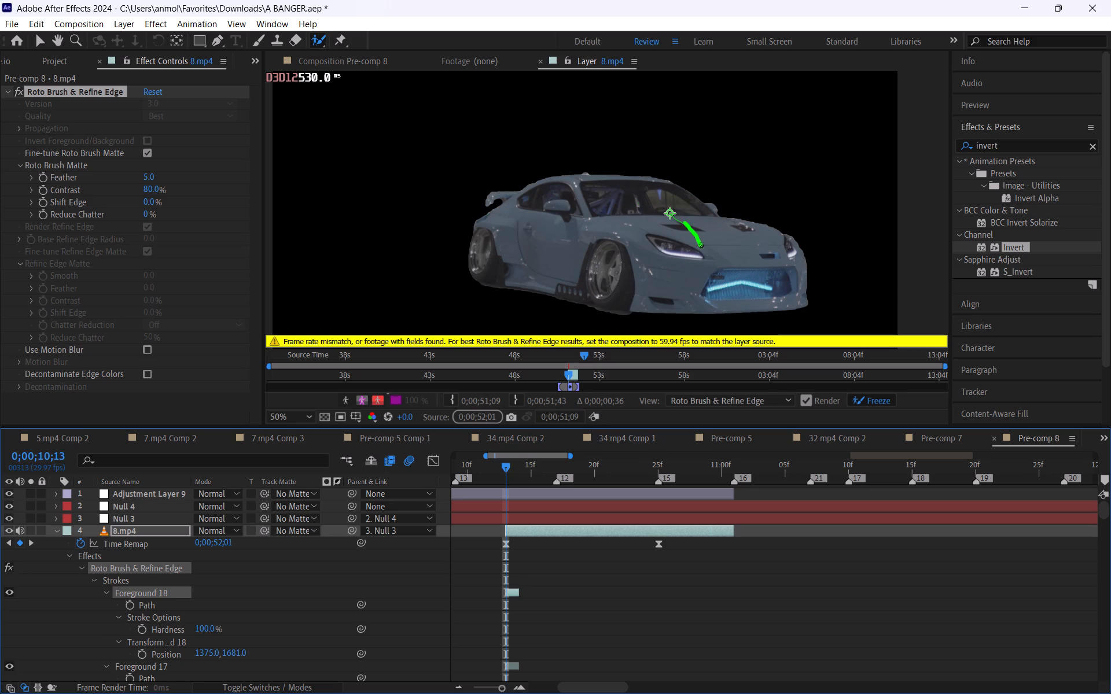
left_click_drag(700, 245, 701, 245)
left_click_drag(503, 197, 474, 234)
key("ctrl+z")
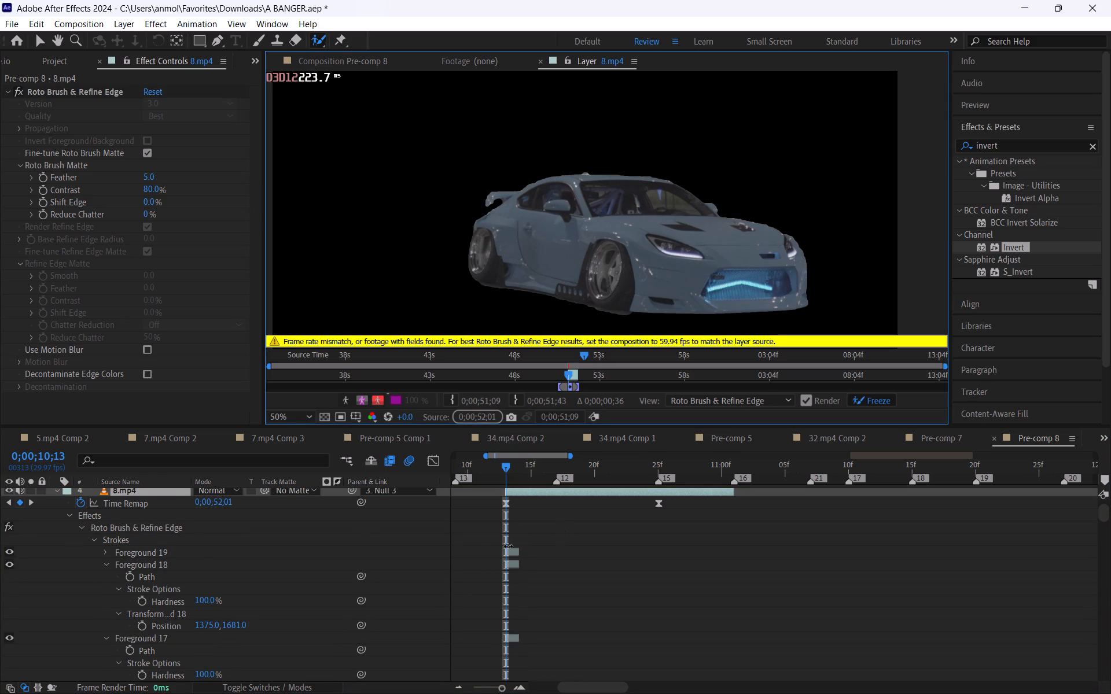
Delete the Roto Brush & Refine Edge effect from the top 8.mp4 layer.
left_click(133, 527)
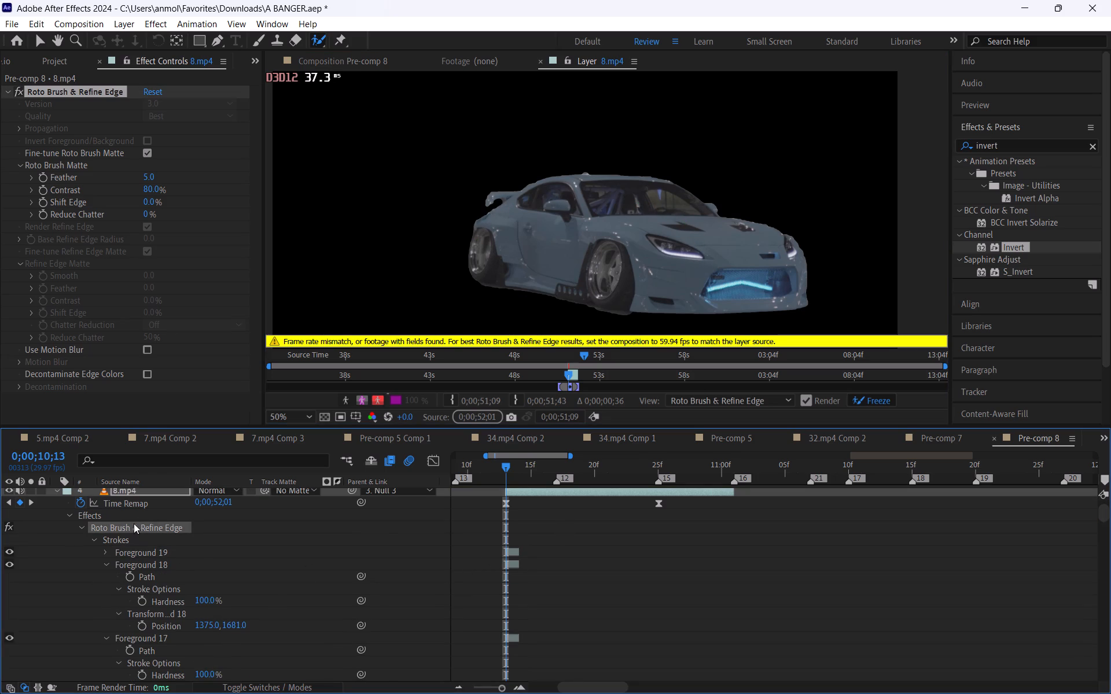
key("Delete")
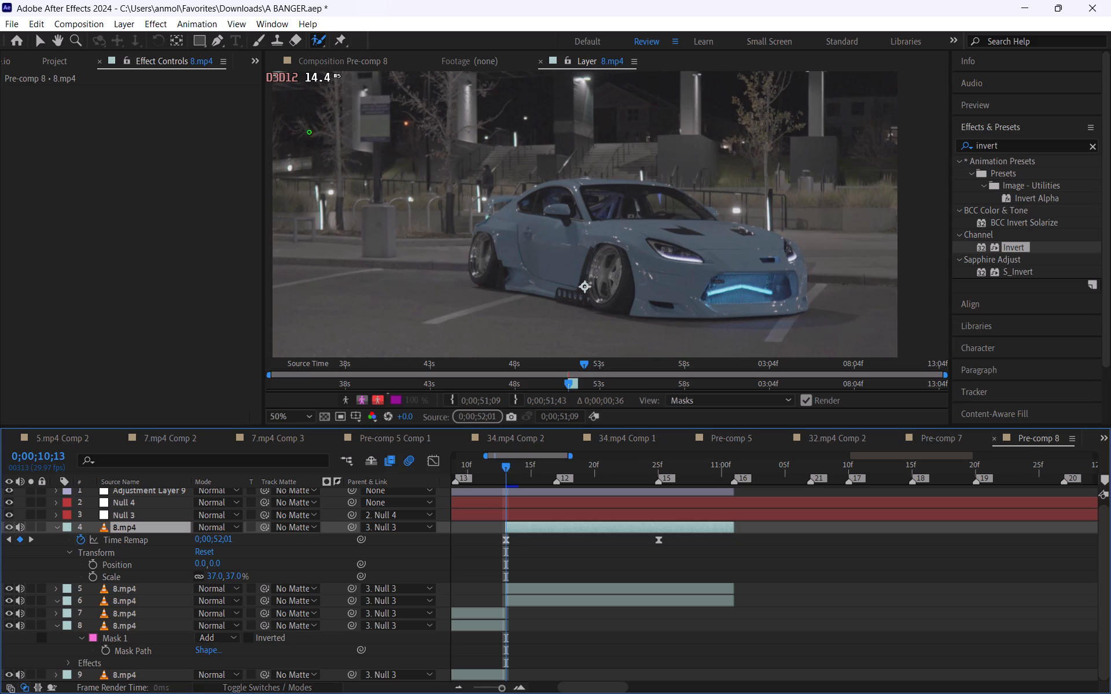
Start a fresh Roto Brush selection with foreground strokes over the near headlight, along the car's side, and from the mirror across the roof.
left_click_drag(664, 237, 724, 265)
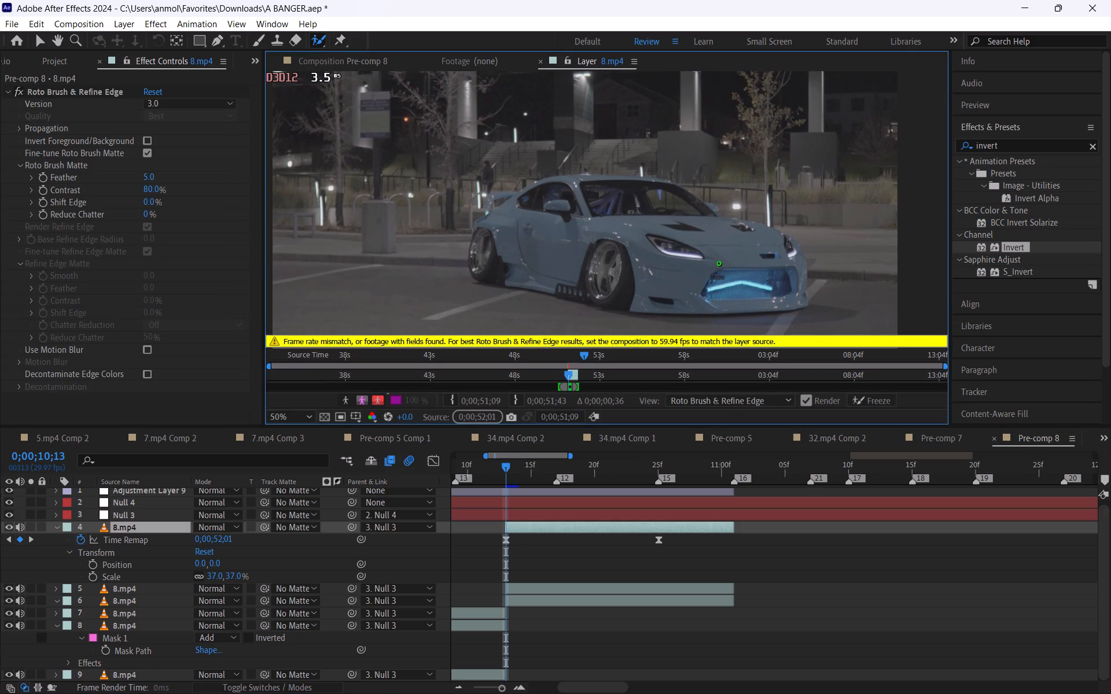
left_click_drag(671, 243, 470, 246)
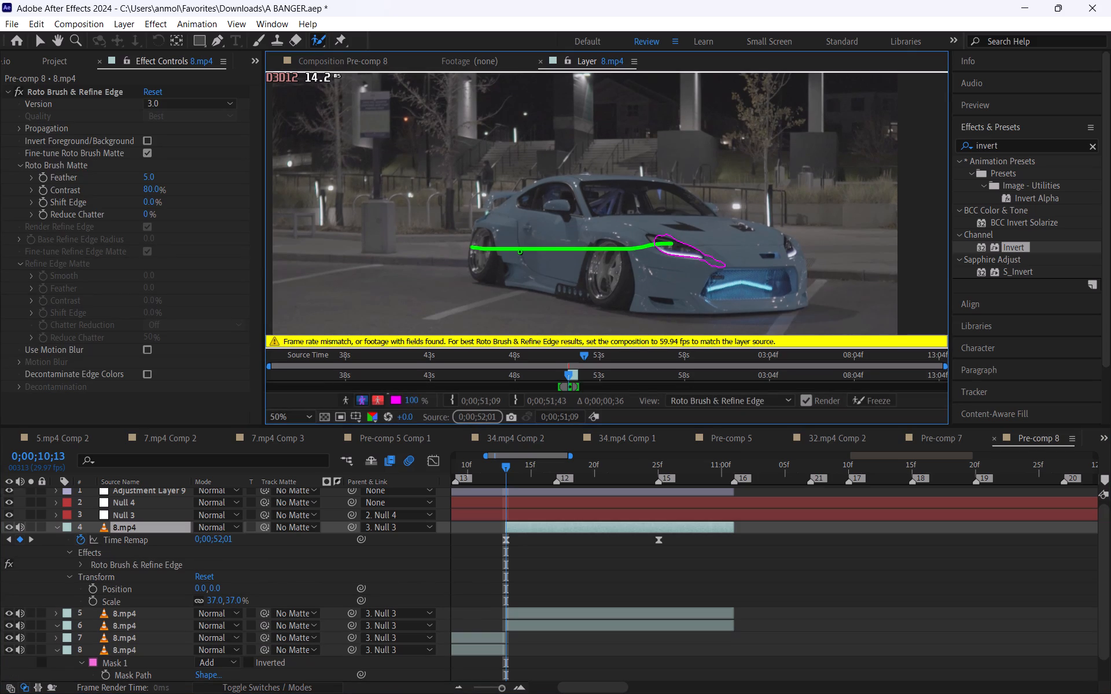
left_click_drag(546, 216, 687, 176)
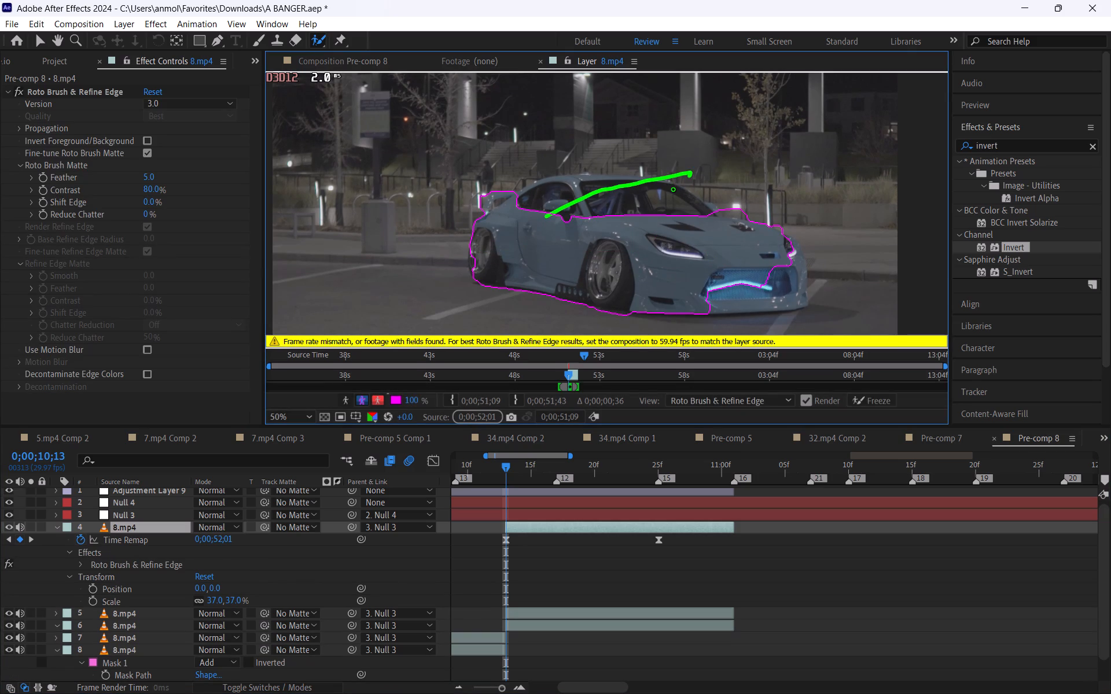
Exclude the scenery above the car with background strokes over the roof and beyond the windshield's far edge.
left_click_drag(560, 150, 807, 210, "alt")
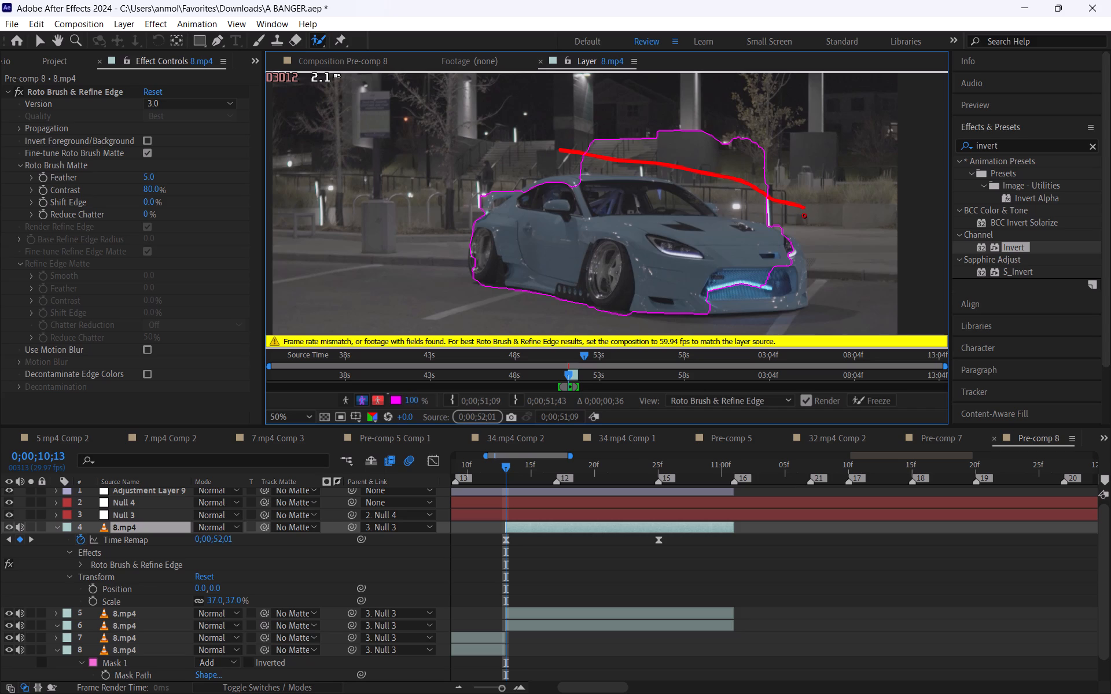
left_click_drag(655, 167, 720, 184, "alt")
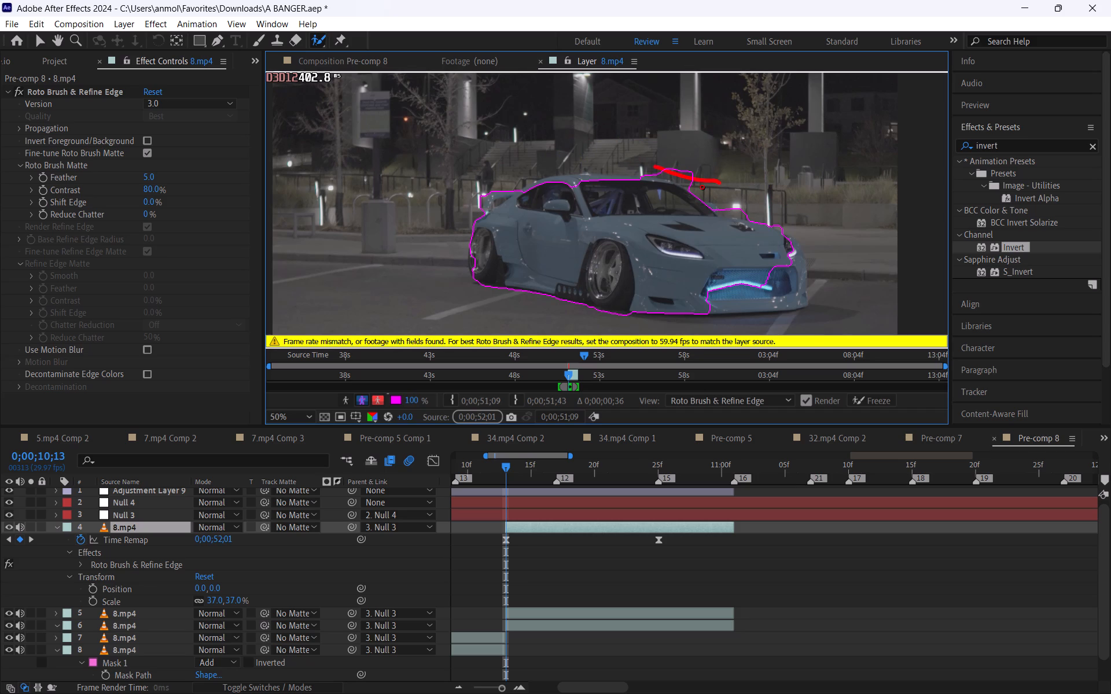
left_click_drag(686, 170, 700, 180, "alt")
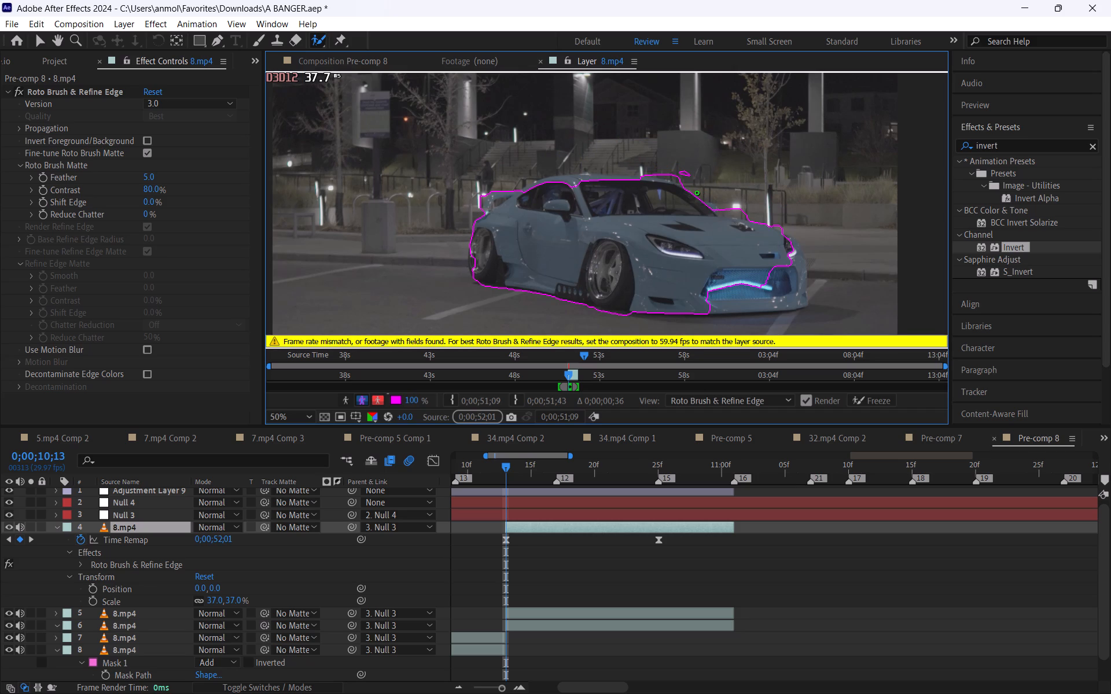
Add the front bumper and far headlight to the matte with foreground strokes across the lower grille and up the front corner.
left_click_drag(708, 296, 796, 296)
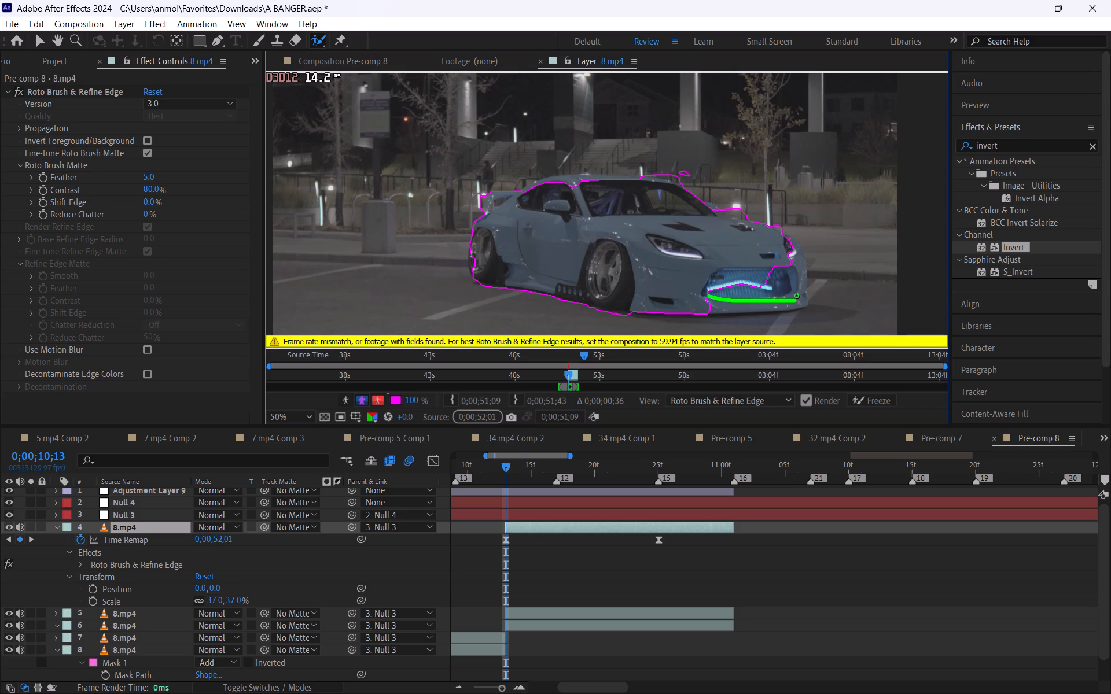
left_click_drag(796, 296, 789, 240)
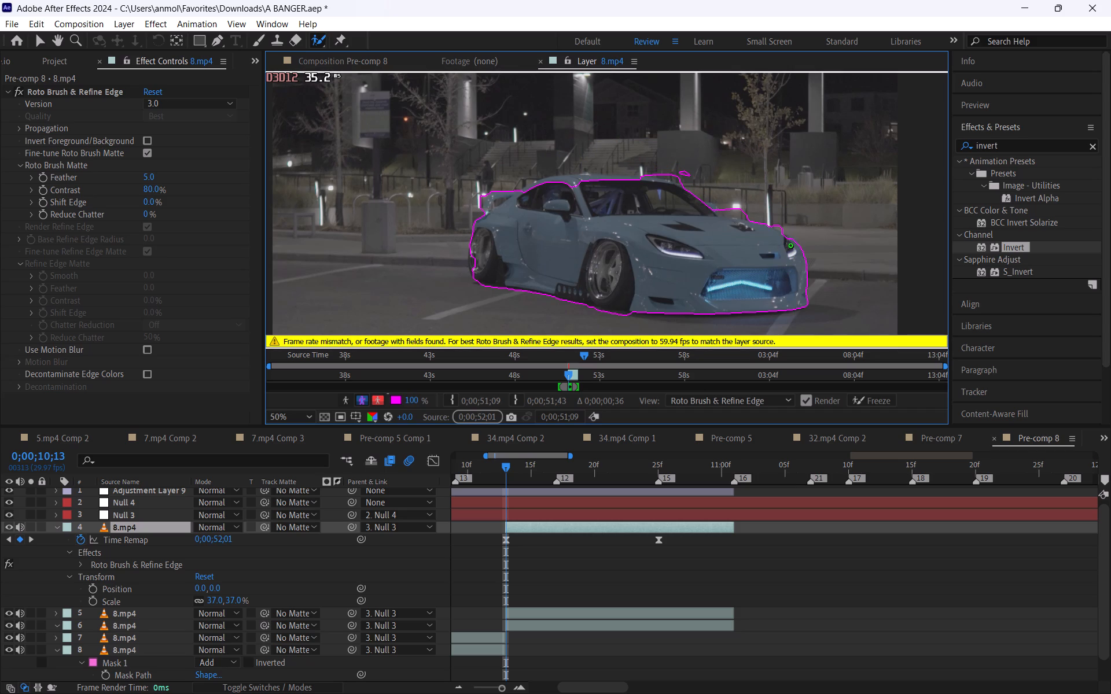
left_click_drag(792, 241, 782, 235)
Refine the hood's far edge with short background strokes and add a foreground dab at the windshield's far lower corner.
left_click_drag(776, 223, 785, 231, "alt")
left_click_drag(734, 210, 748, 212, "alt")
left_click_drag(727, 209, 720, 215, "alt")
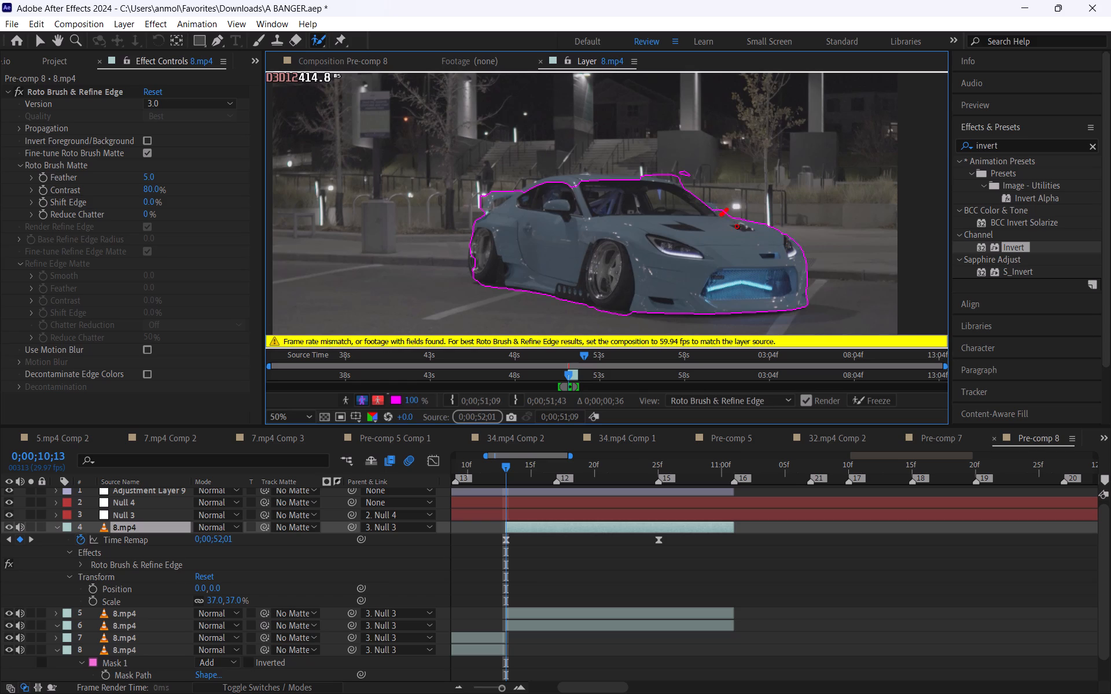
left_click(711, 207)
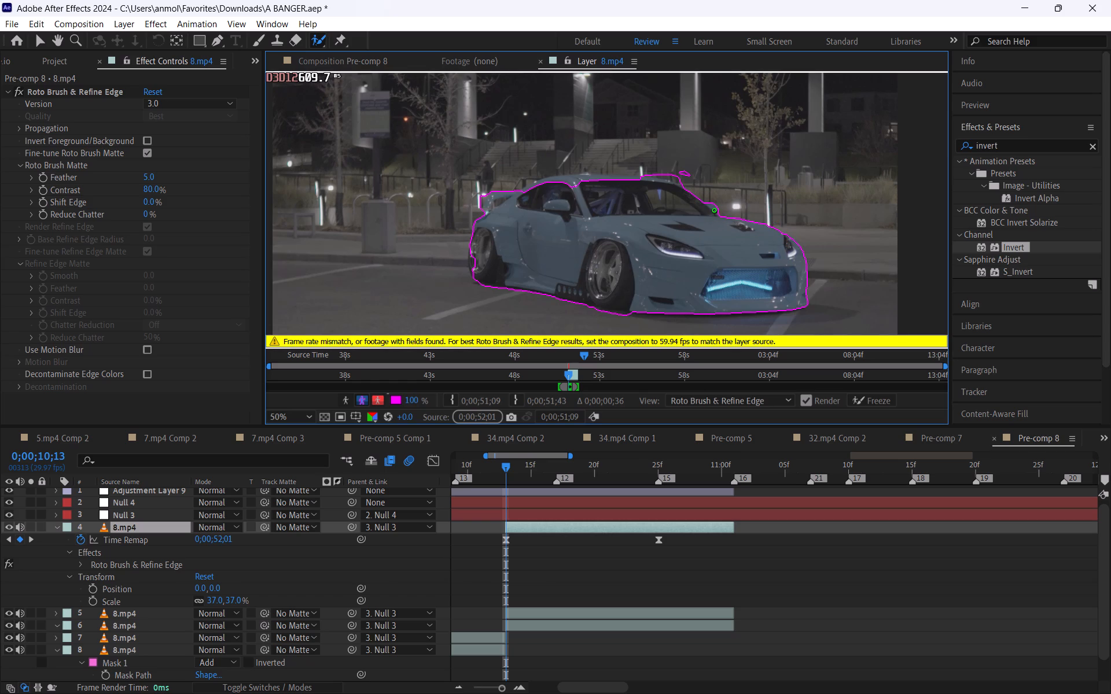
Trim the matte bump above the roof's front corner with background dabs and add a short foreground stroke along the roof edge.
left_click_drag(680, 171, 686, 171, "alt")
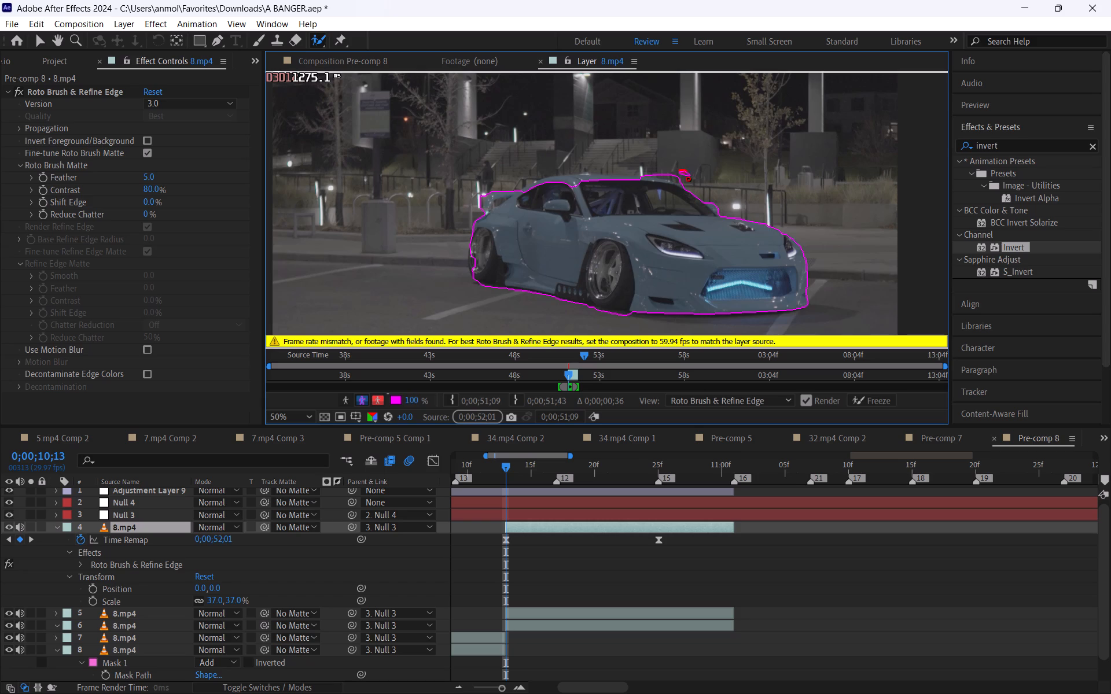
left_click_drag(683, 173, 693, 180, "alt")
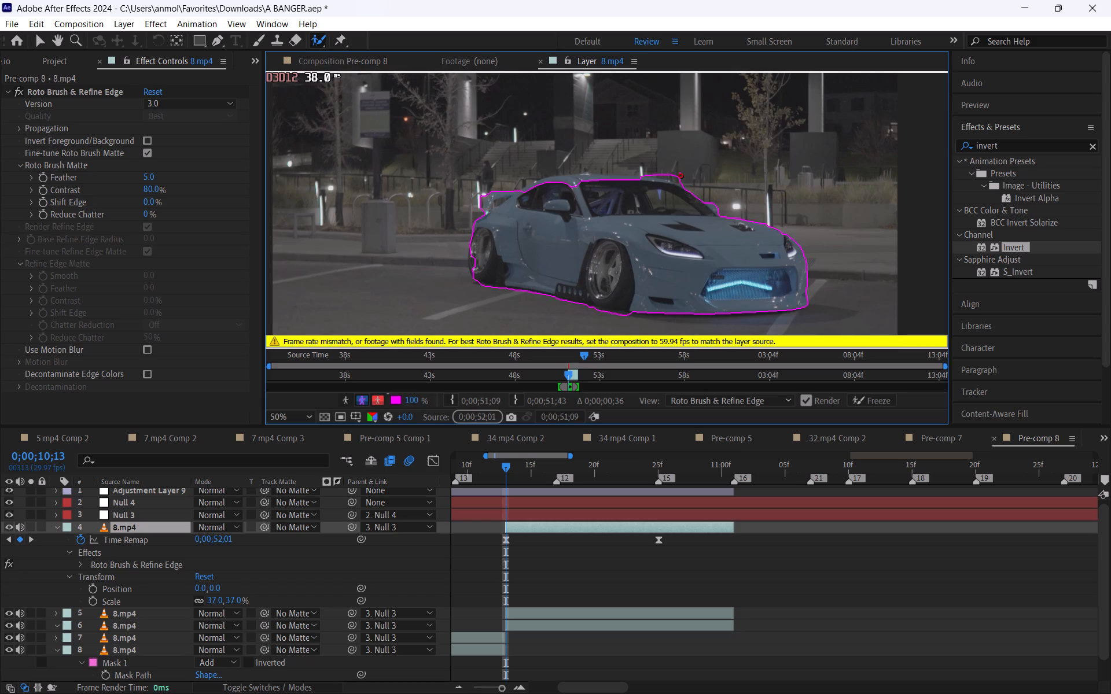
left_click(680, 171, "alt")
left_click_drag(667, 174, 681, 180)
Refine the front roof edge with more short background strokes, plus a foreground stroke along the top of the windshield.
left_click_drag(658, 175, 688, 178, "alt")
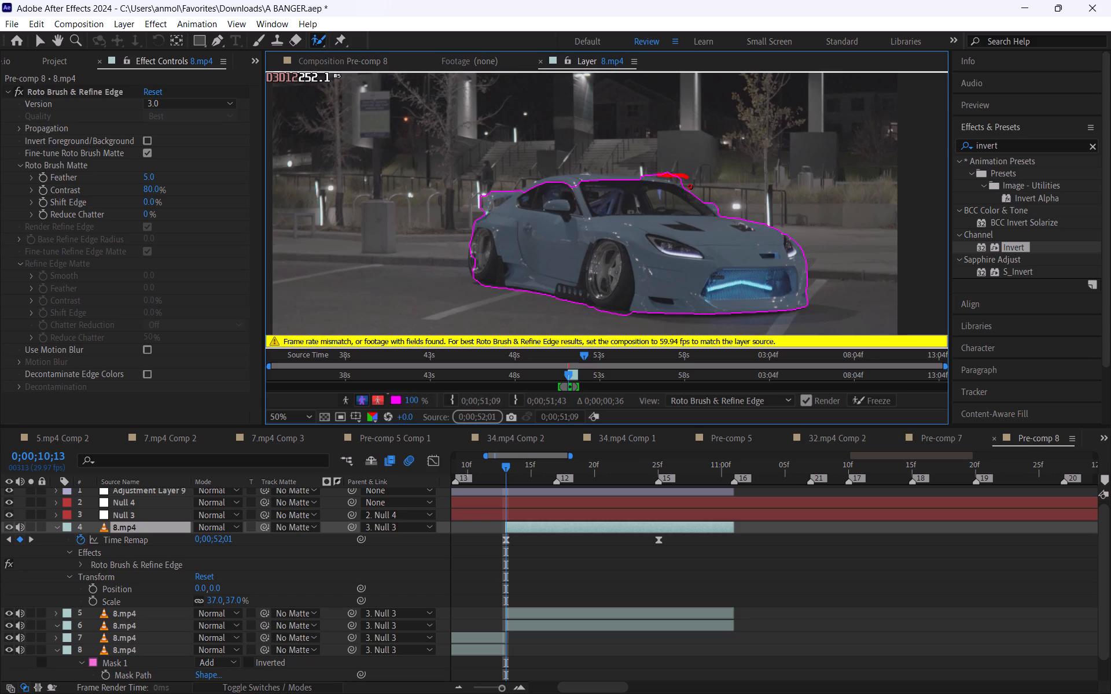
left_click_drag(668, 174, 688, 184, "alt")
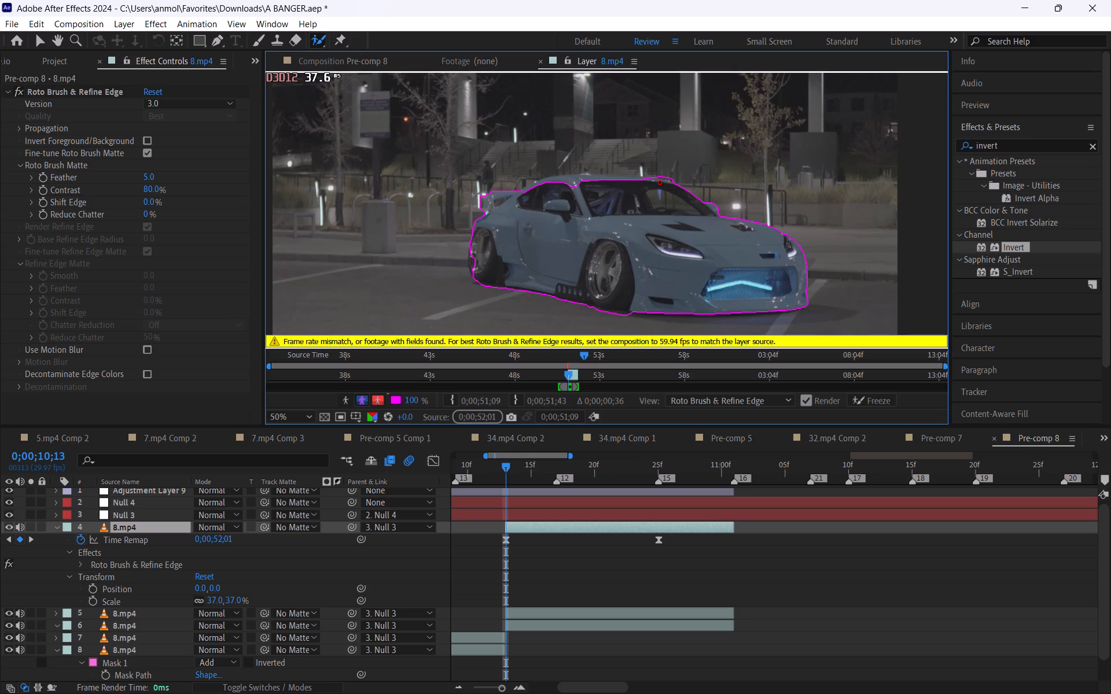
left_click_drag(658, 175, 678, 175, "alt")
left_click_drag(667, 176, 672, 182, "alt")
left_click_drag(655, 180, 628, 186)
Add foreground strokes along the roofline and down the rear window edge, plus a background stroke above the rear spoiler.
left_click_drag(628, 186, 531, 197)
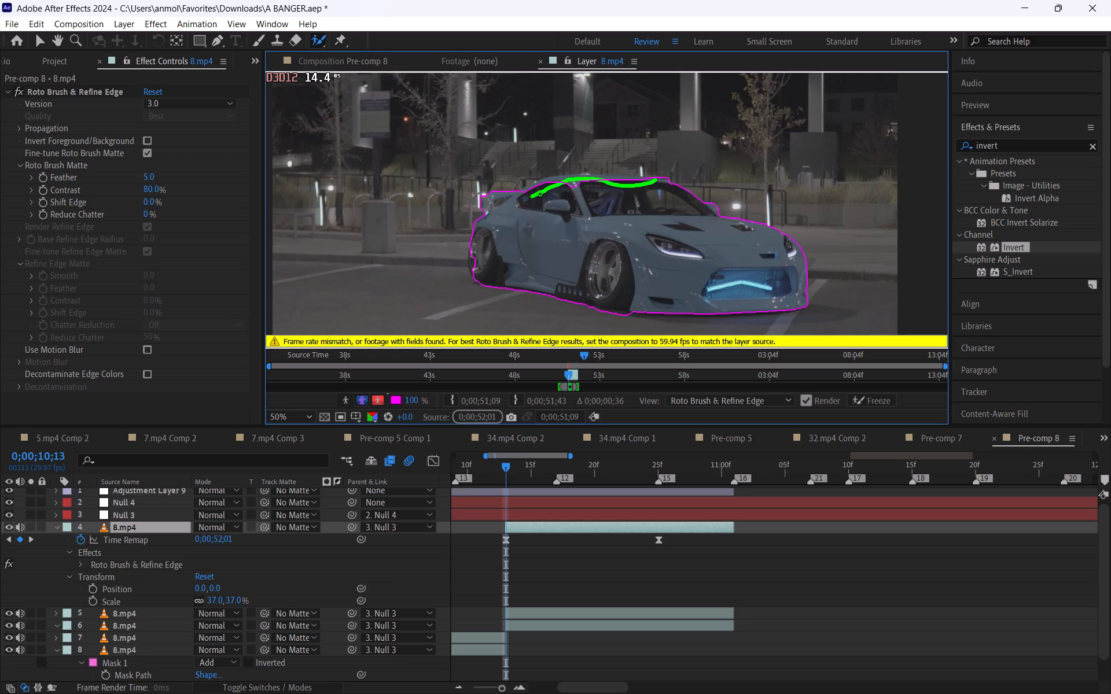
left_click_drag(543, 182, 513, 200)
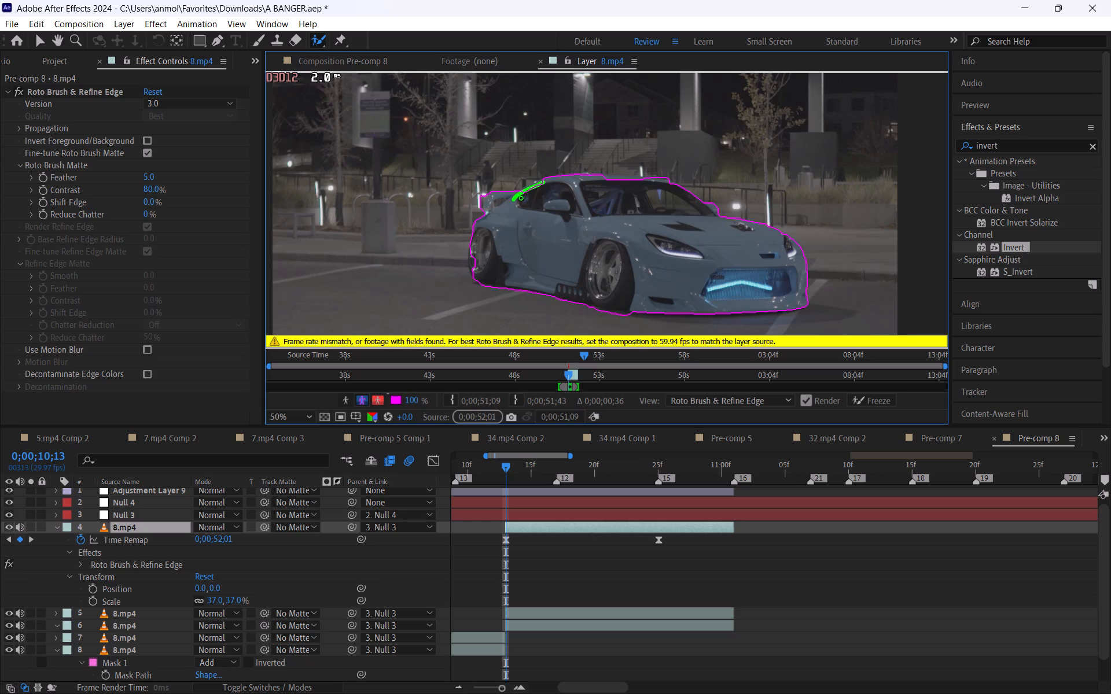
left_click_drag(486, 187, 535, 172, "alt")
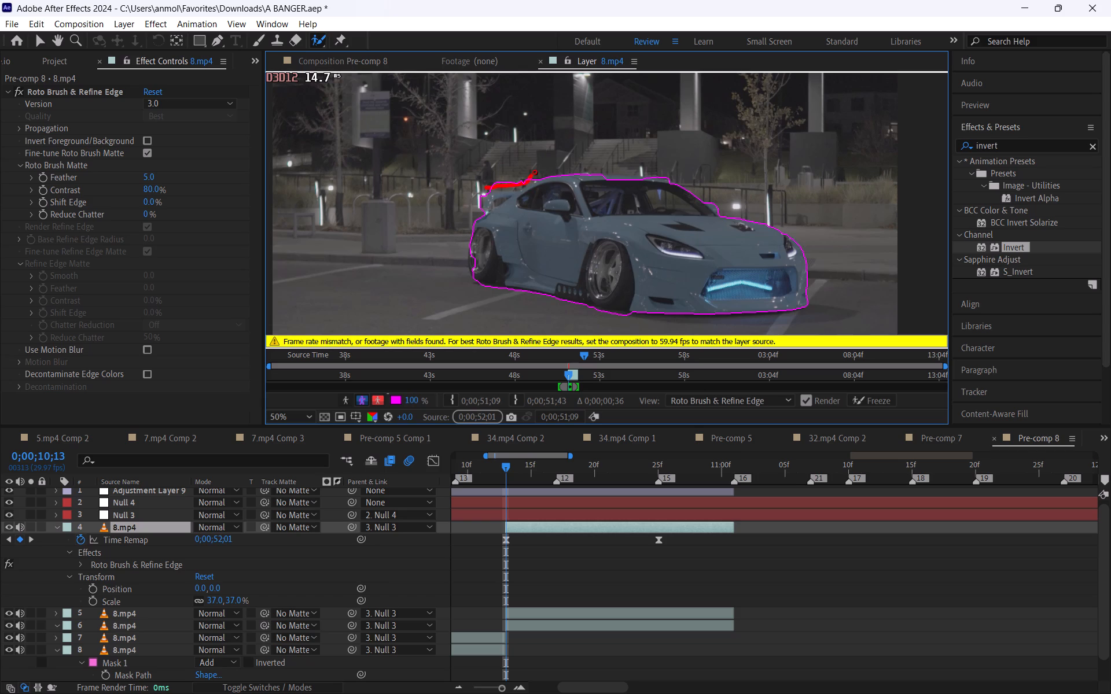
left_click_drag(535, 172, 535, 171, "alt")
Refine the matte along the roof's front edge and the top of the far windshield pillar with short background and foreground dabs.
scroll(527, 196, "up", 1)
key("space")
key("space")
key("space")
key("space")
key("space")
left_click_drag(487, 186, 468, 222)
left_click_drag(584, 183, 654, 187)
left_click_drag(621, 169, 664, 170, "alt")
left_click(700, 180, "alt")
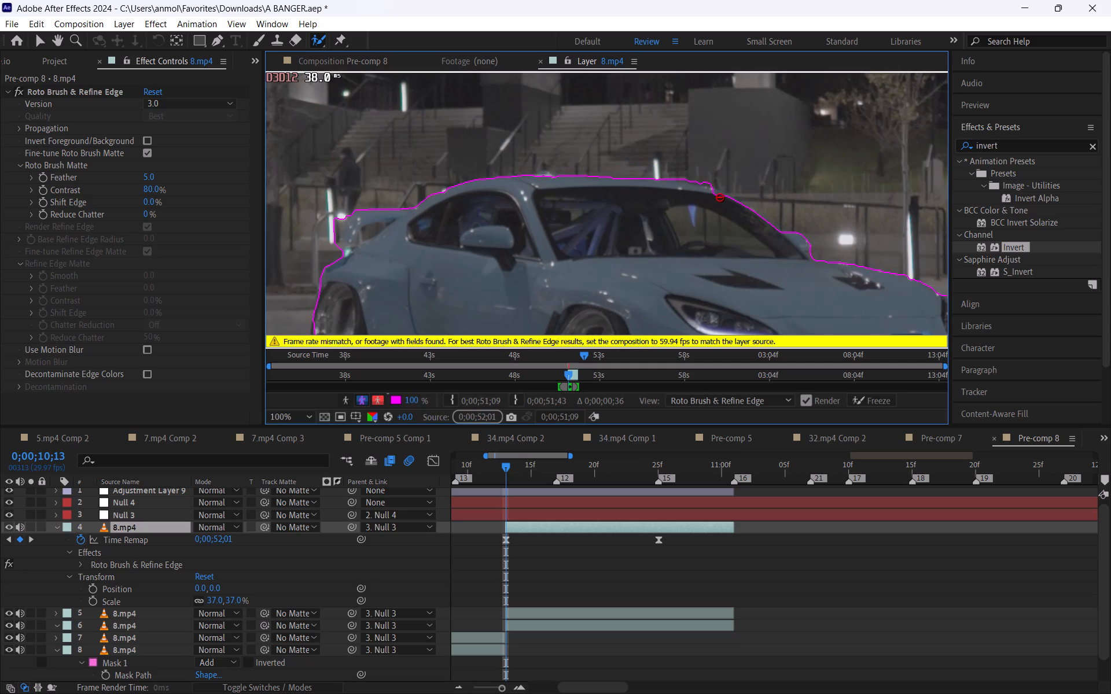
left_click(709, 194, "alt")
left_click(715, 194)
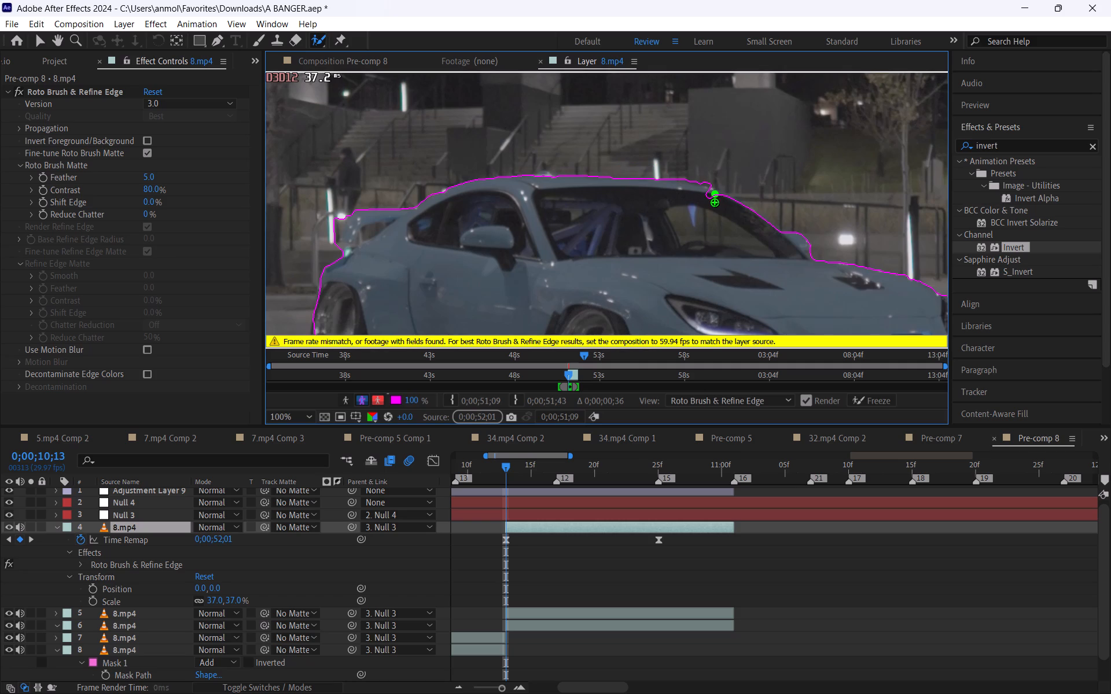
left_click(711, 194)
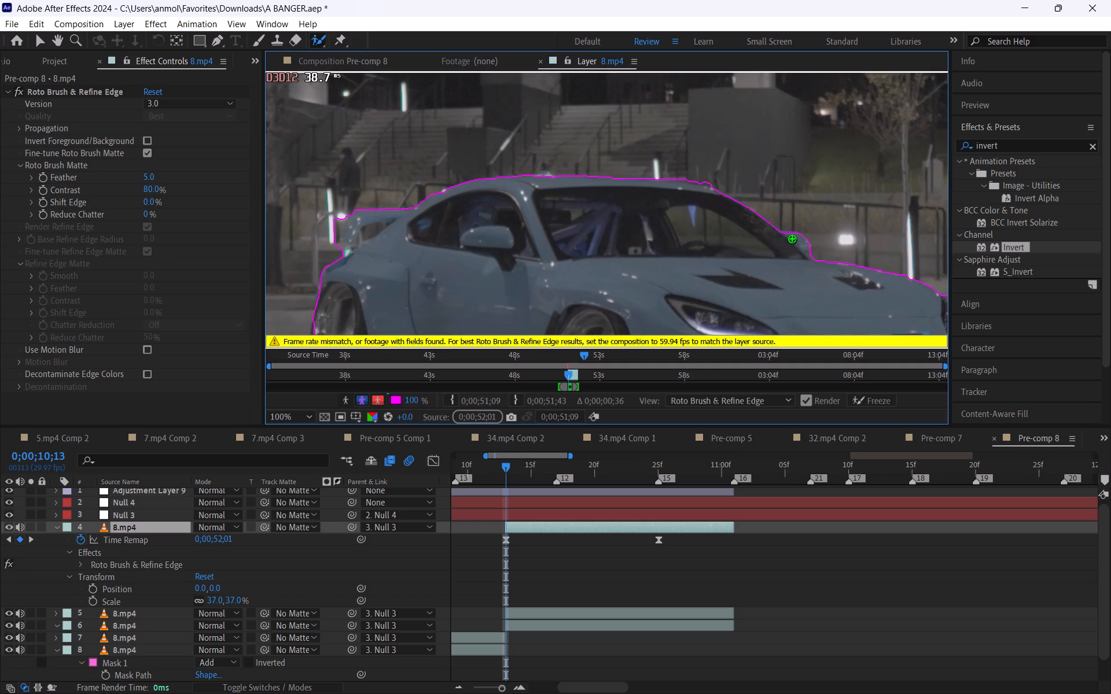
left_click(707, 182, "alt")
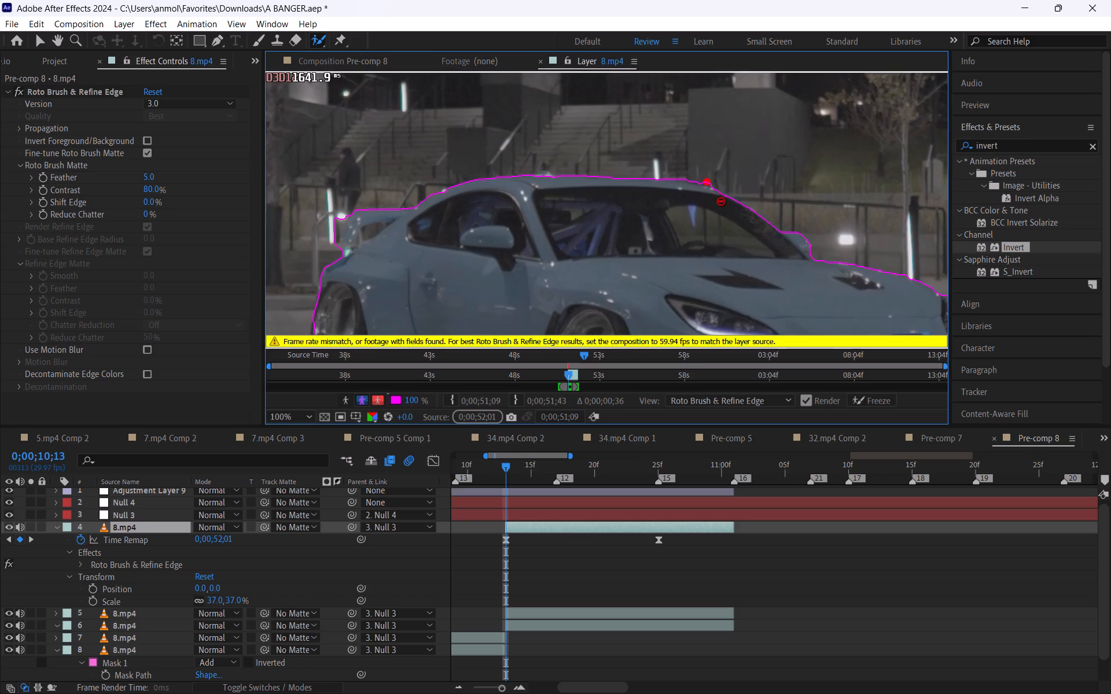
left_click(697, 182, "alt")
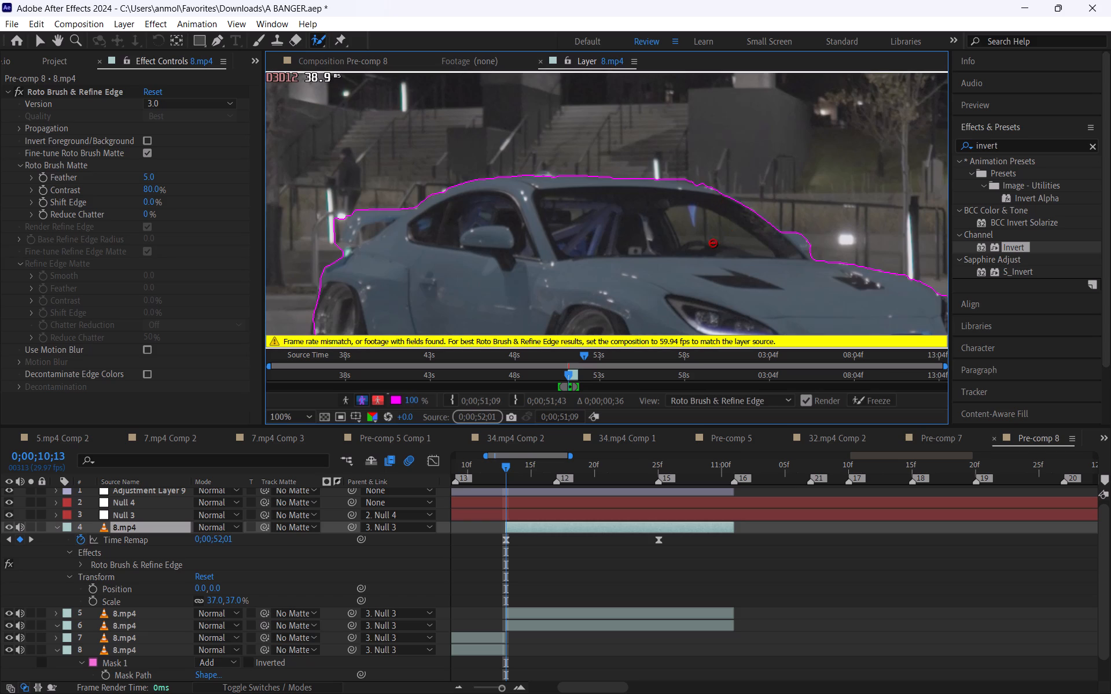
Add the rear wheel's outer tire edge to the matte with short foreground strokes down the tire and across the wheel.
key("space")
key("space")
key("space")
key("space")
key("space")
key("space")
key("space")
key("space")
key("space")
key("space")
key("space")
key("space")
key("space")
key("space")
key("space")
key("space")
key("space")
key("space")
key("space")
key("space")
left_click_drag(550, 242, 824, 168)
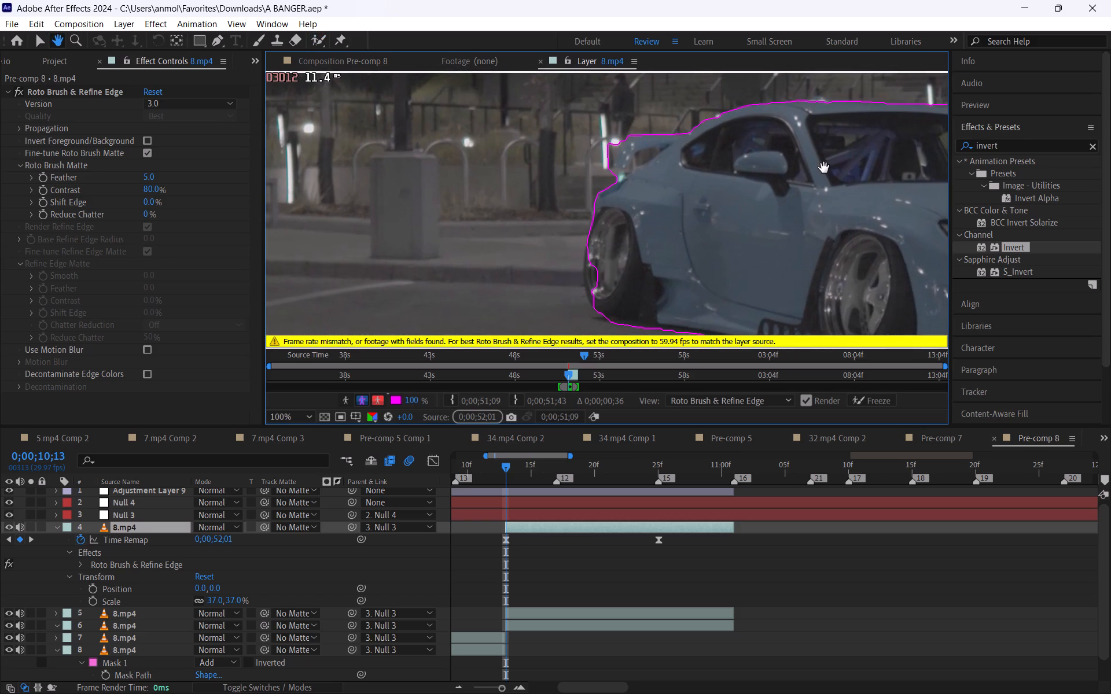
left_click_drag(597, 252, 591, 281)
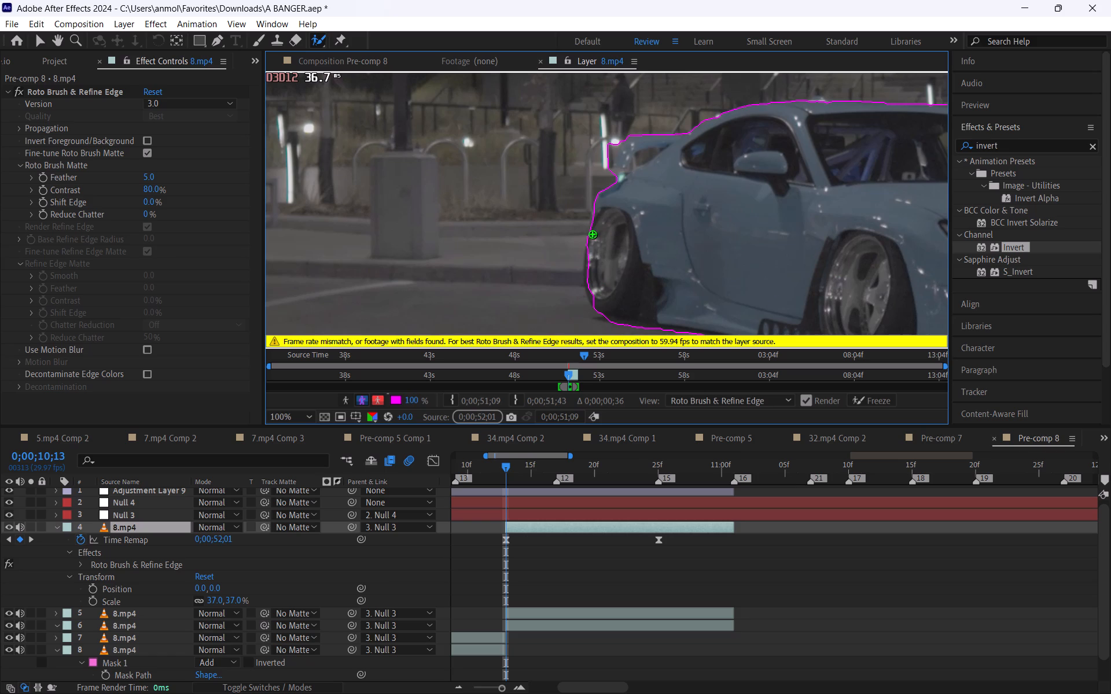
left_click_drag(589, 253, 595, 300)
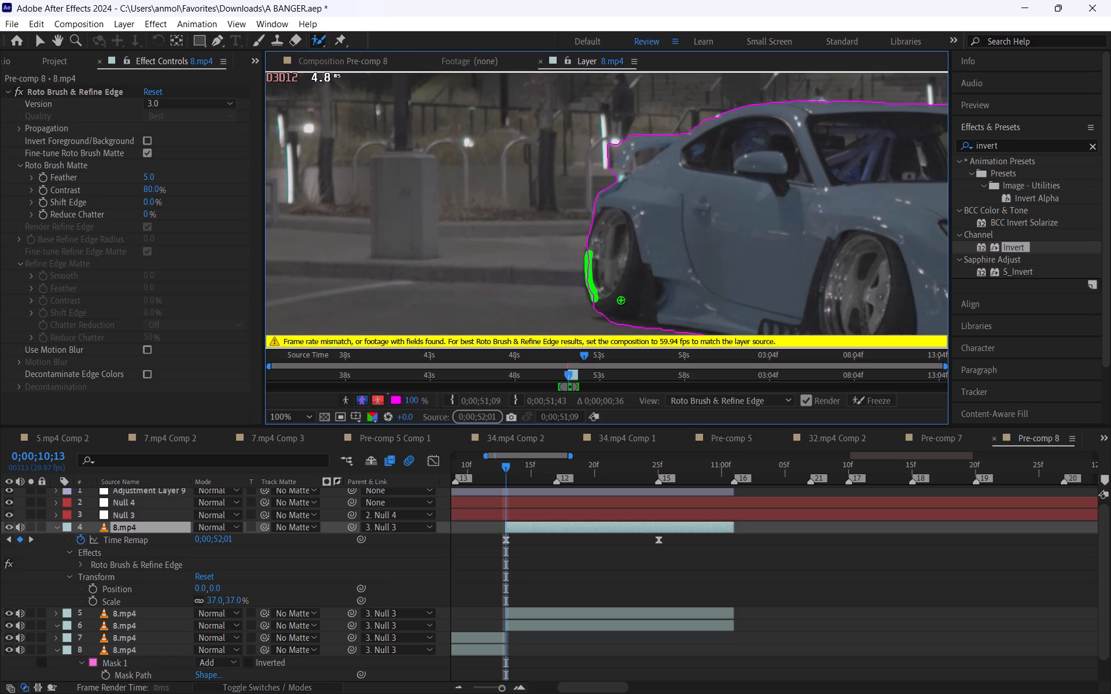
left_click_drag(620, 295, 623, 270)
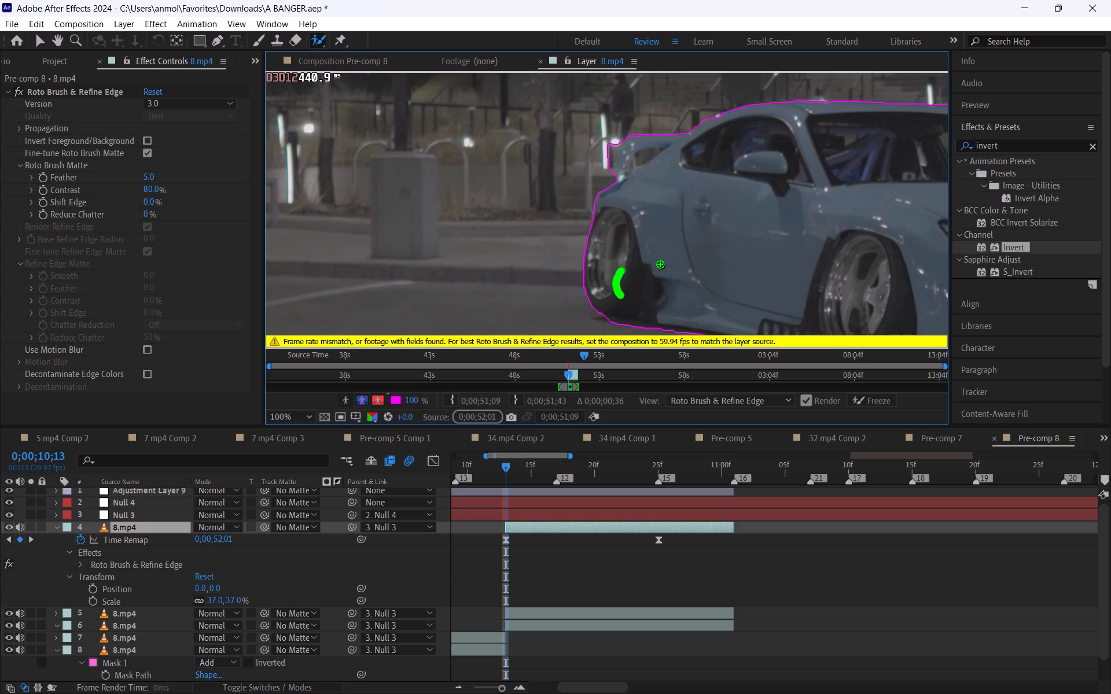
Remove the light post beside the rear spoiler's outer end from the matte with short background strokes.
key("space")
left_click_drag(664, 253, 653, 300)
left_click_drag(598, 189, 597, 203, "alt")
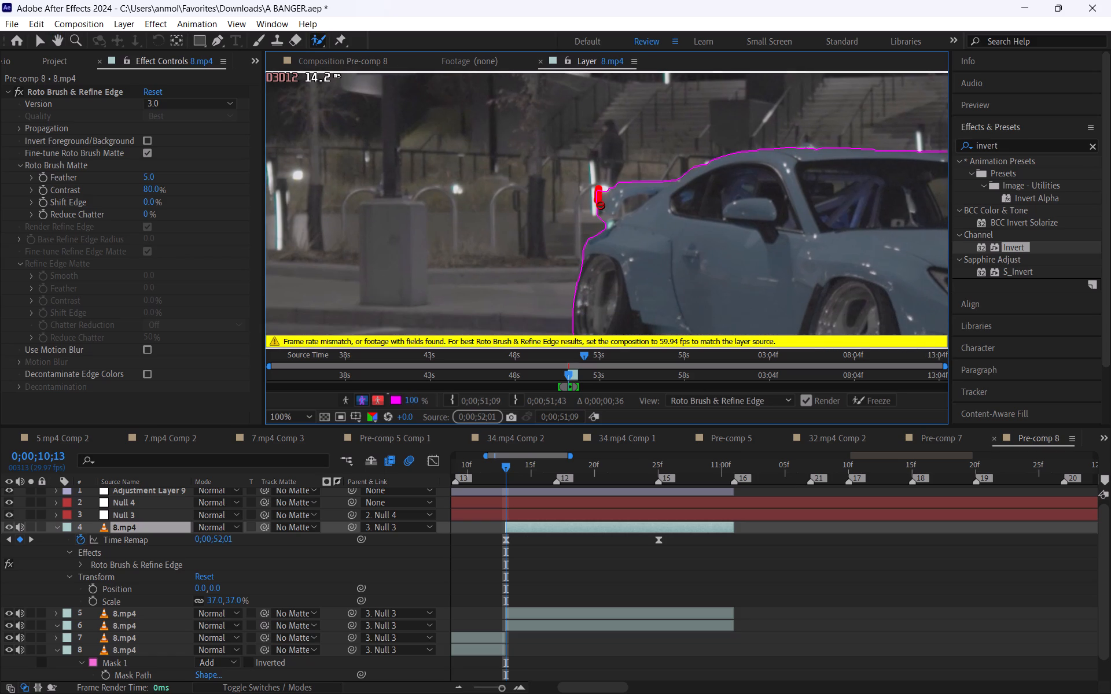
left_click_drag(606, 189, 599, 213, "alt")
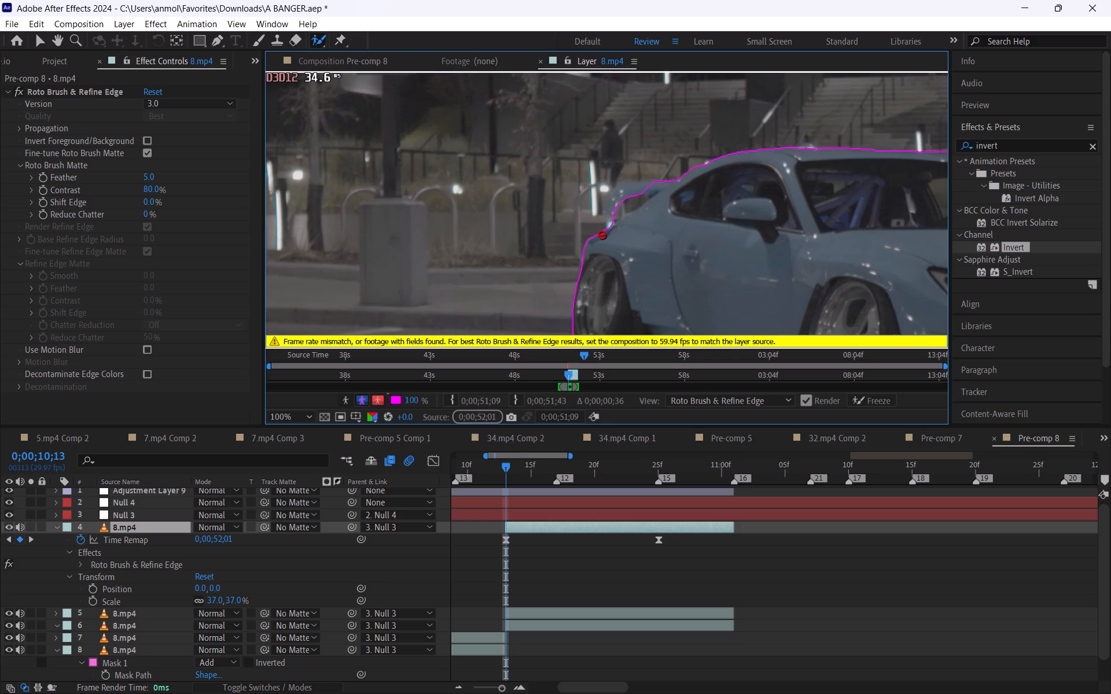
Cut the gap beneath the rear spoiler out of the matte with background strokes, and restore the spoiler with a foreground stroke.
left_click_drag(635, 201, 631, 206, "alt")
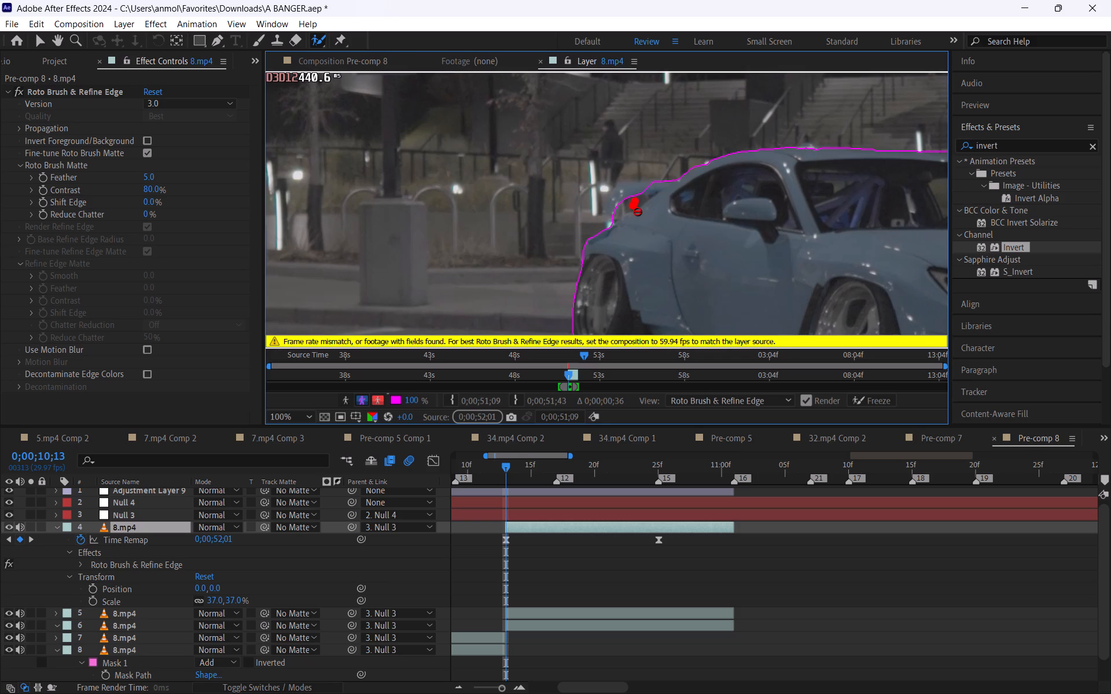
left_click_drag(656, 188, 613, 202)
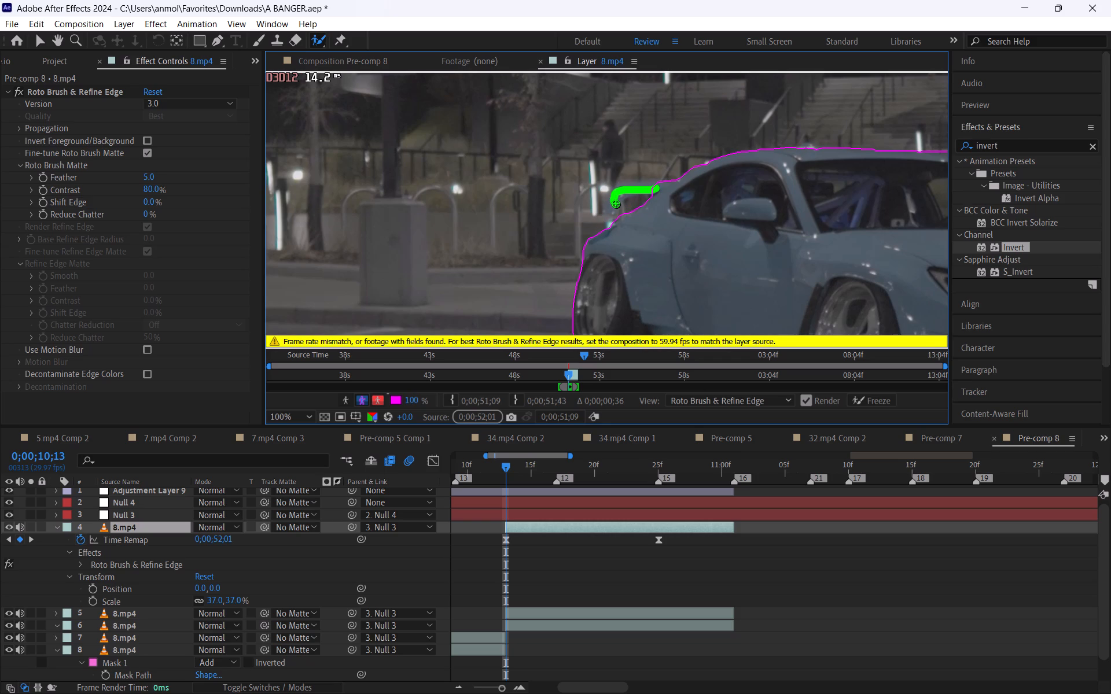
left_click_drag(632, 206, 628, 208, "alt")
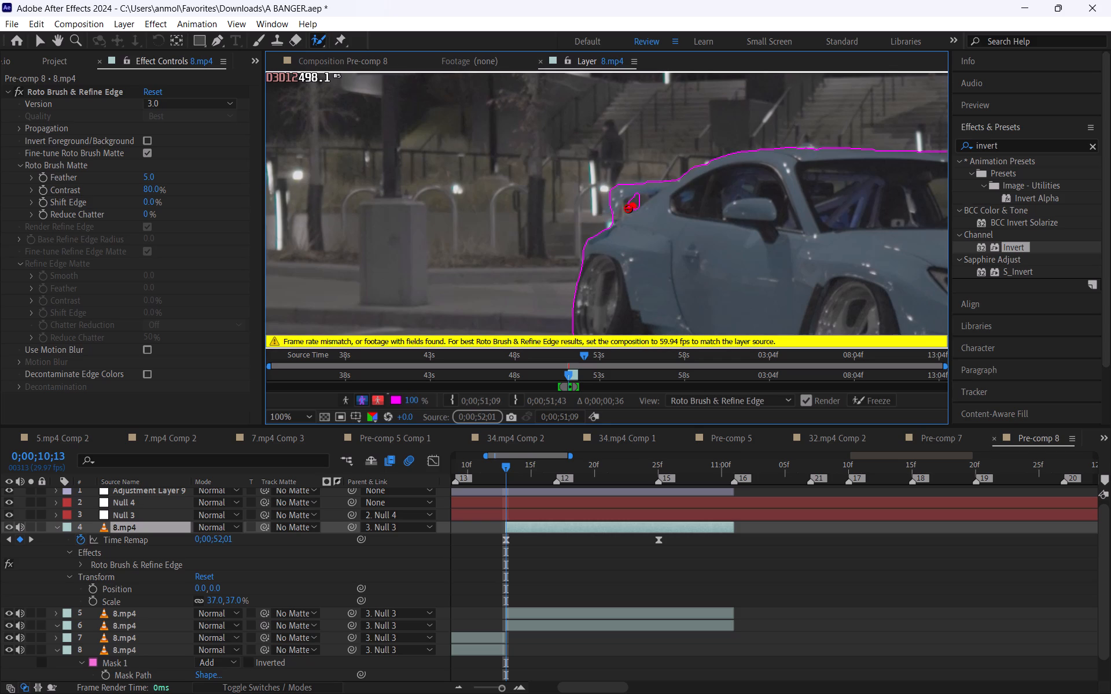
left_click_drag(628, 208, 604, 223, "alt")
left_click_drag(643, 202, 621, 212, "alt")
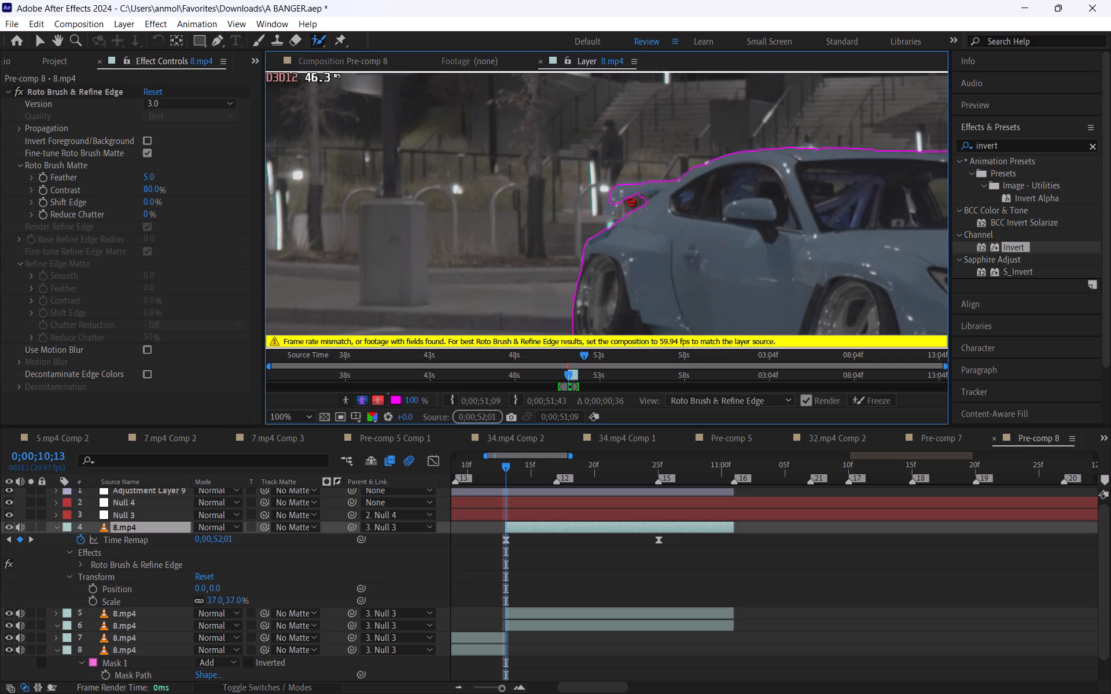
Restore the rear spoiler's outer end support and upper blade in the matte with foreground dabs.
left_click(609, 209)
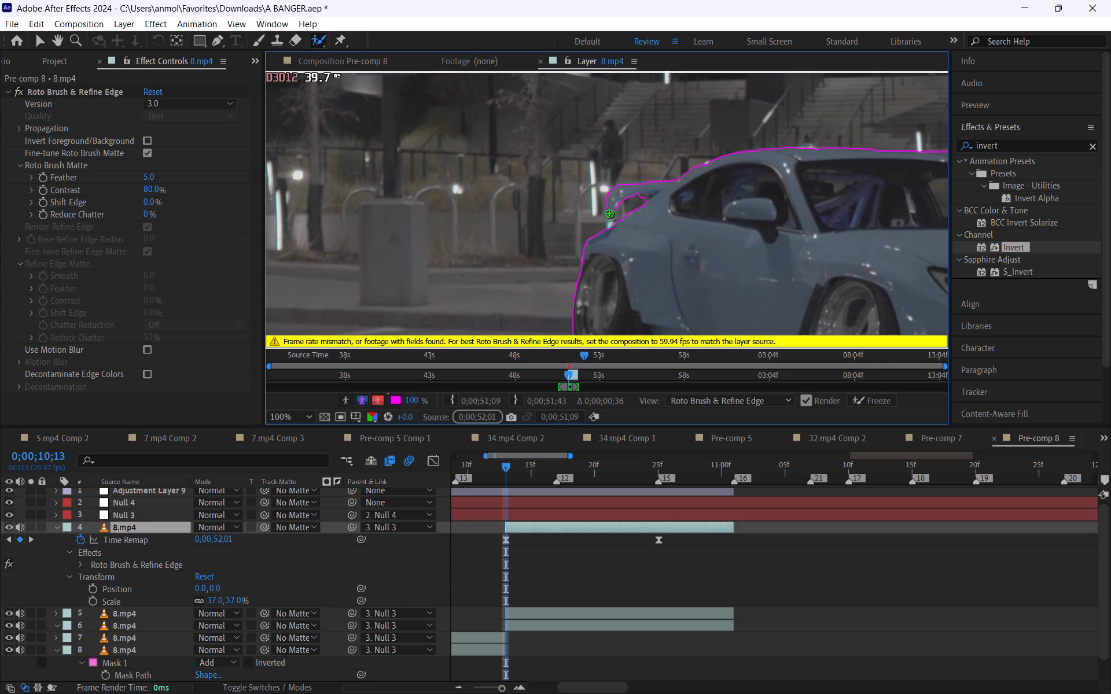
left_click(609, 212)
left_click(612, 209)
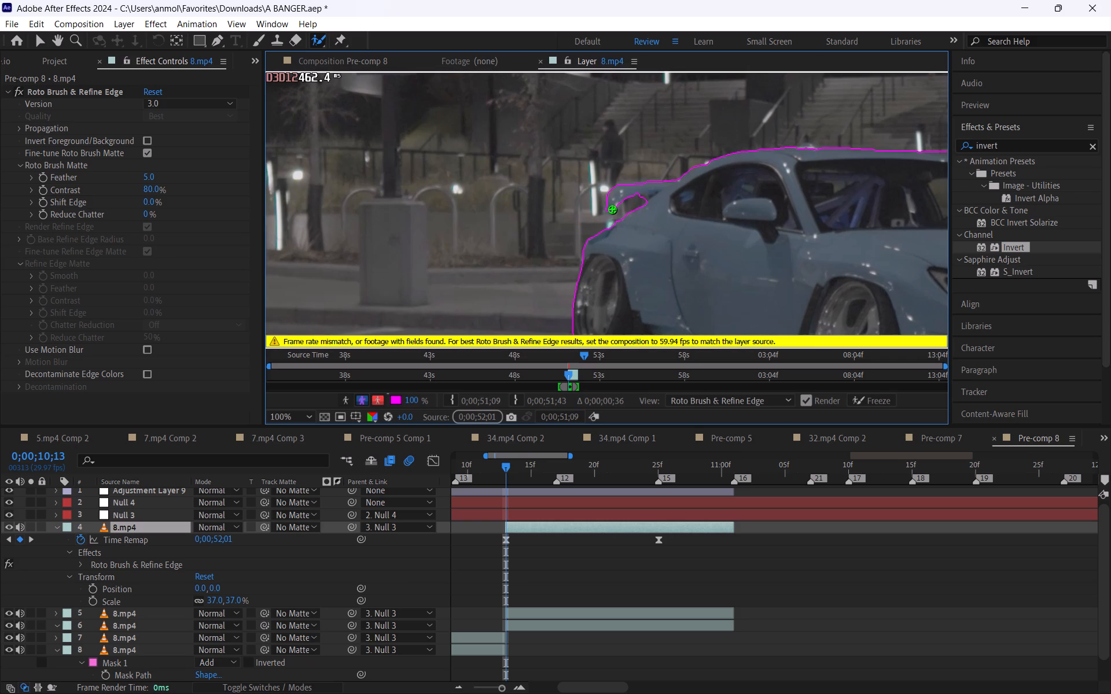
left_click(612, 211)
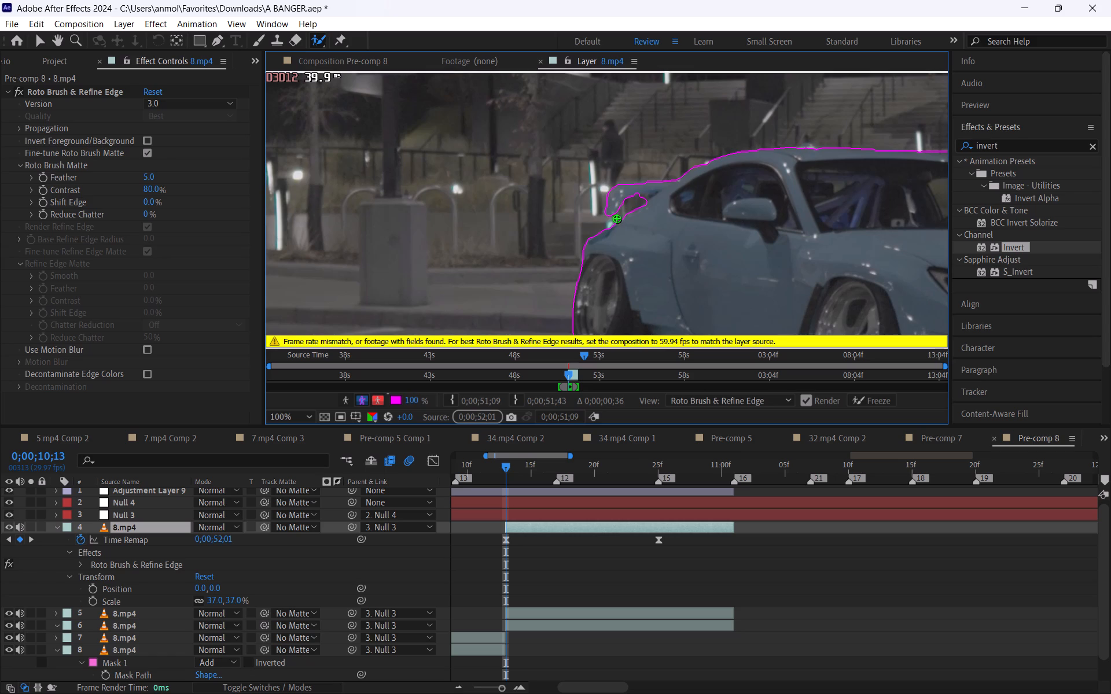
left_click(631, 185)
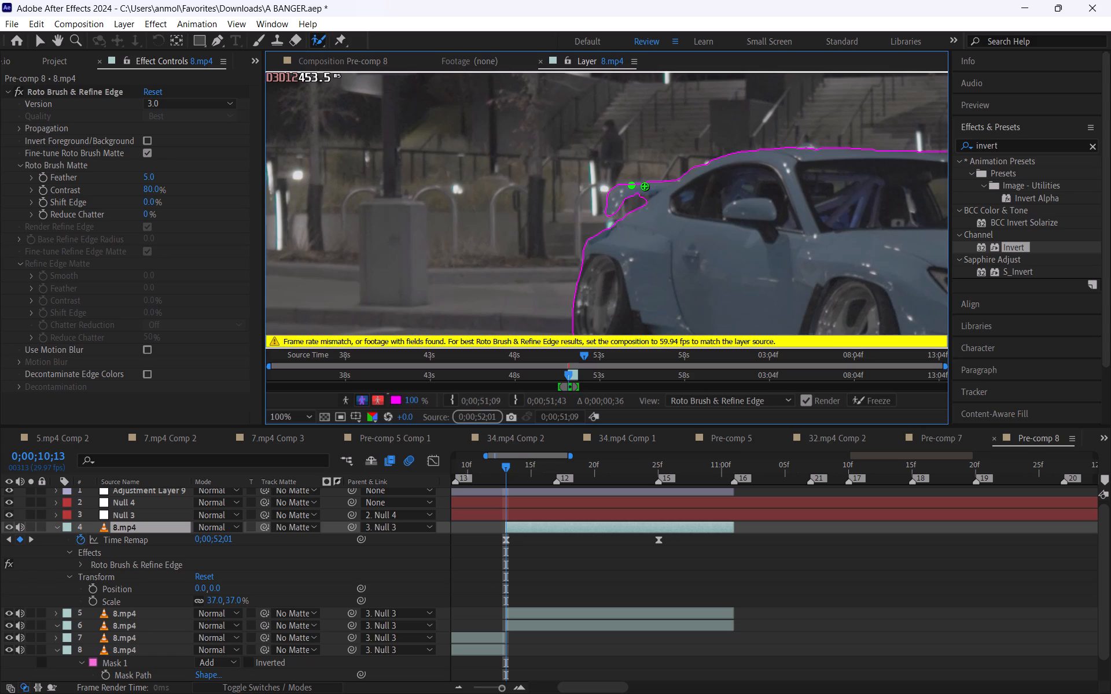
left_click(643, 186)
left_click(637, 186)
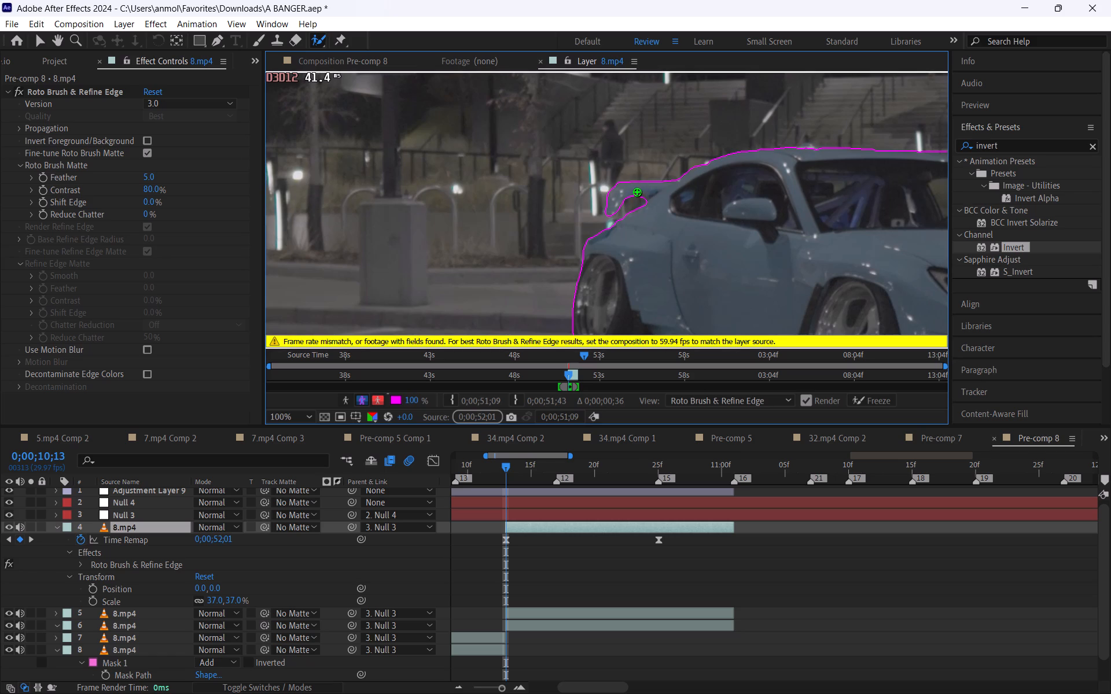
left_click(637, 192)
Propagate the car matte forward frame by frame from 0;00;10;13 to 0;00;10;18.
scroll(701, 184, "down", 1)
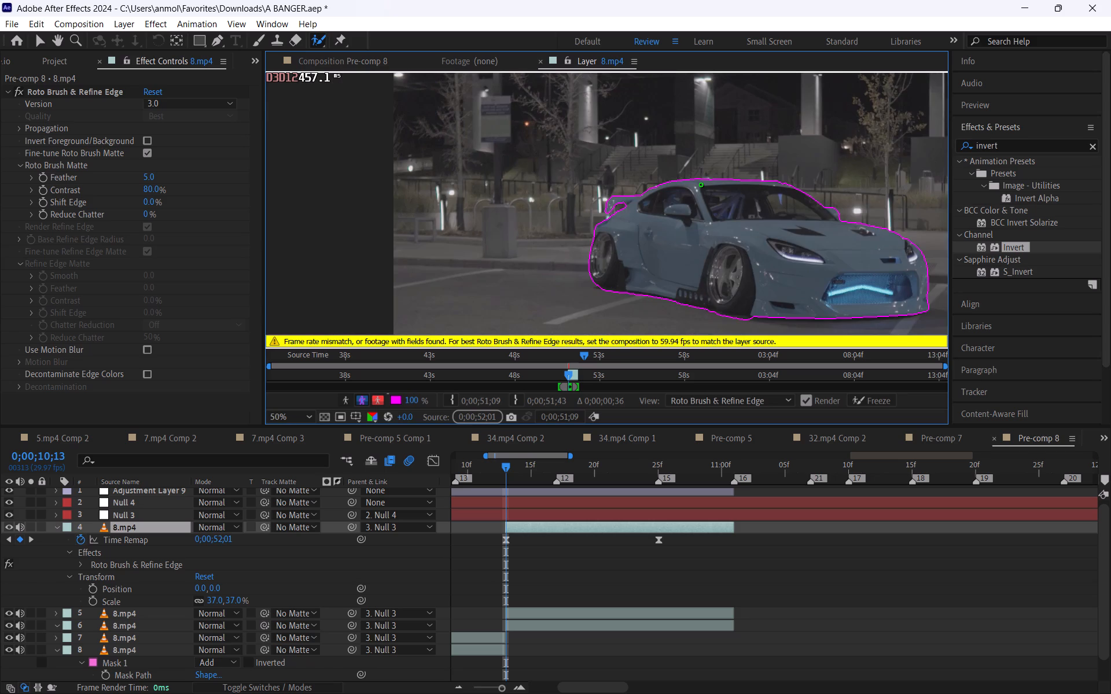
key("space")
key("space")
key("space")
key("space")
key("space")
key("space")
key("space")
key("space")
key("space")
key("space")
key("space")
key("space")
key("space")
key("space")
key("space")
key("space")
key("space")
key("space")
key("space")
key("space")
left_click_drag(868, 201, 819, 180)
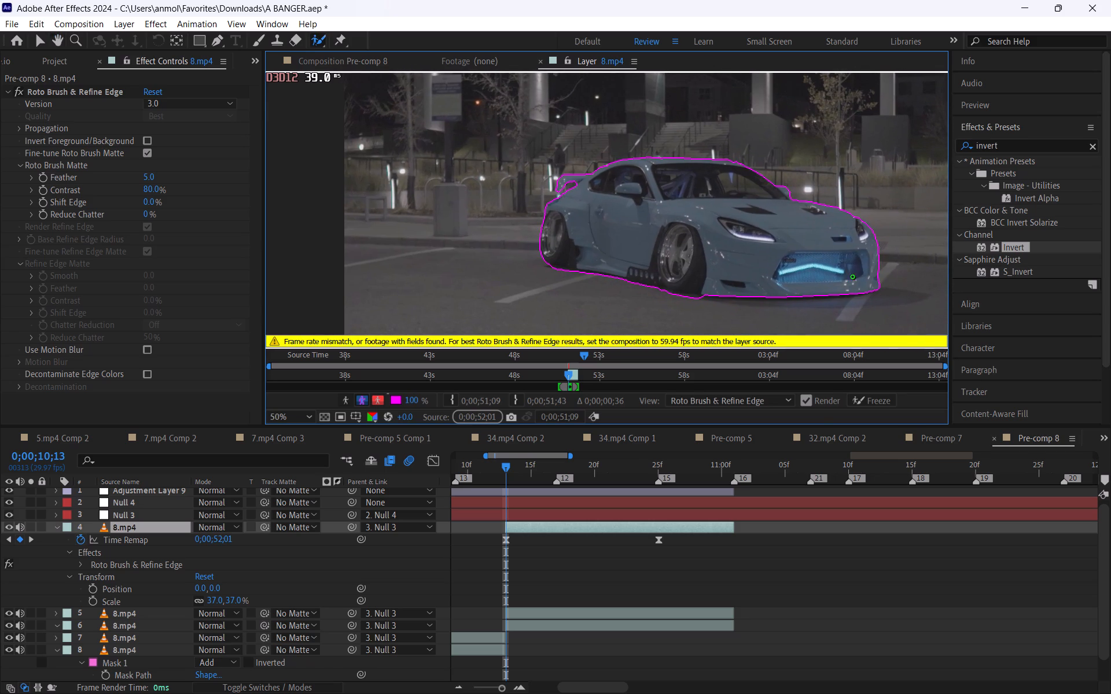
left_click_drag(507, 467, 510, 470)
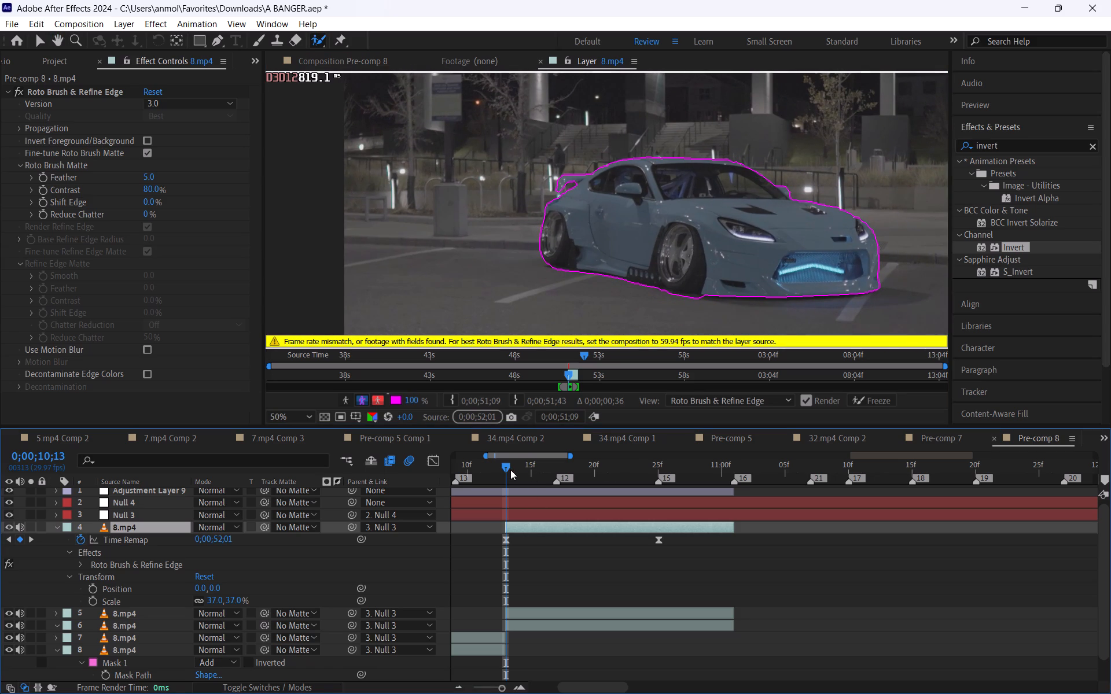
left_click_drag(510, 470, 516, 470)
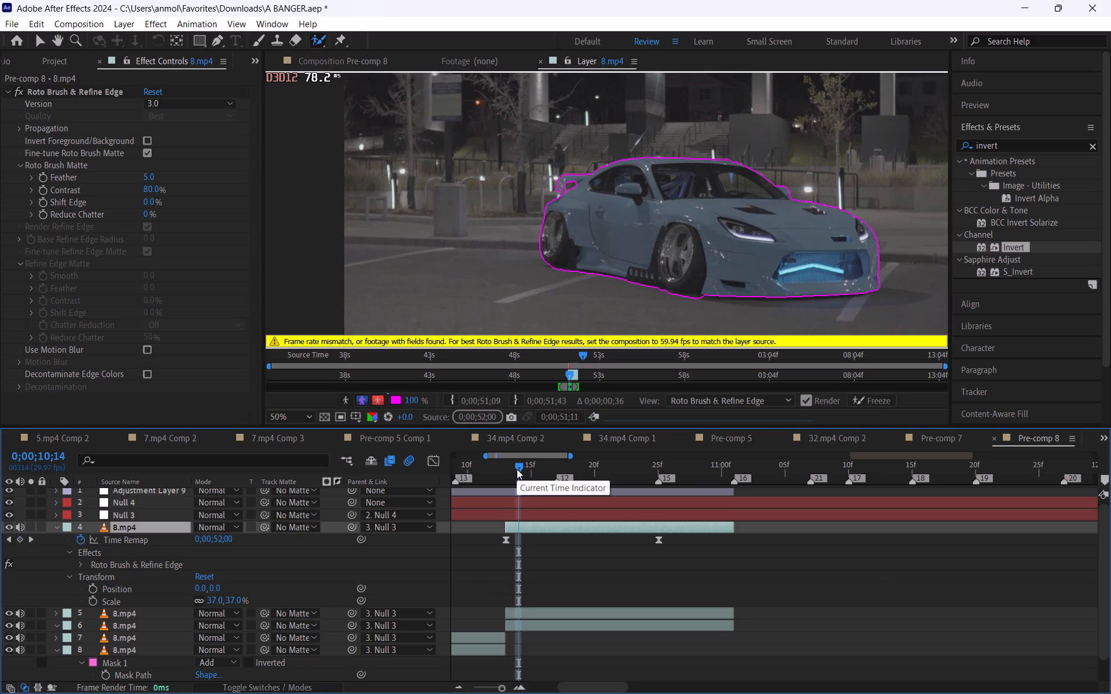
left_click_drag(518, 468, 526, 470)
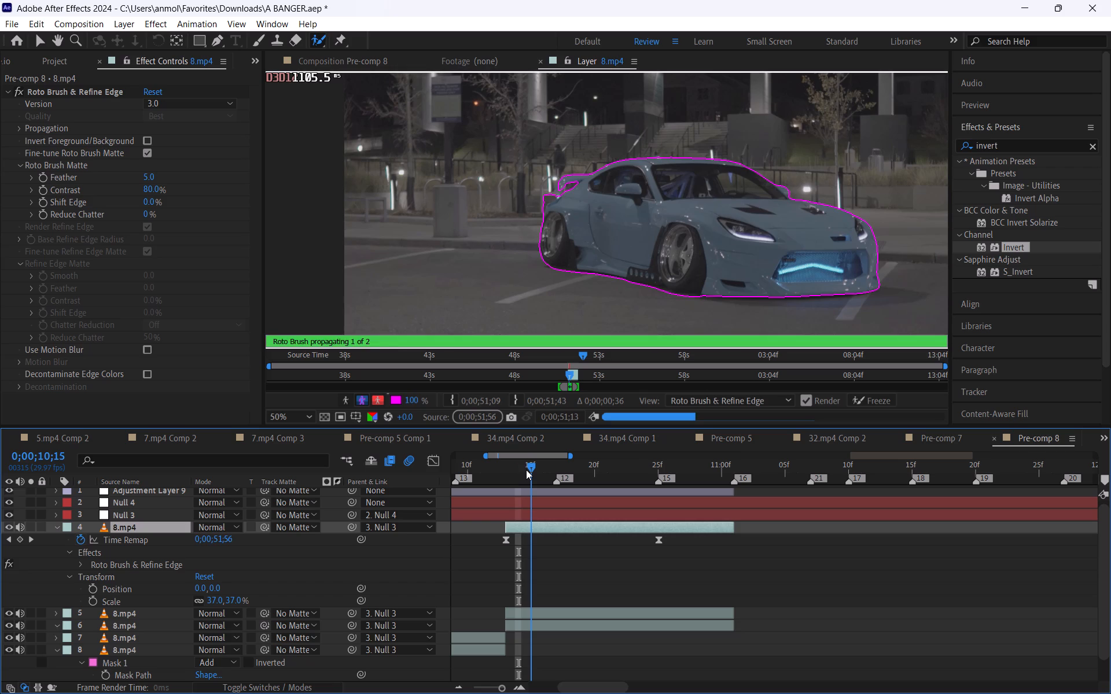
left_click_drag(526, 470, 540, 474)
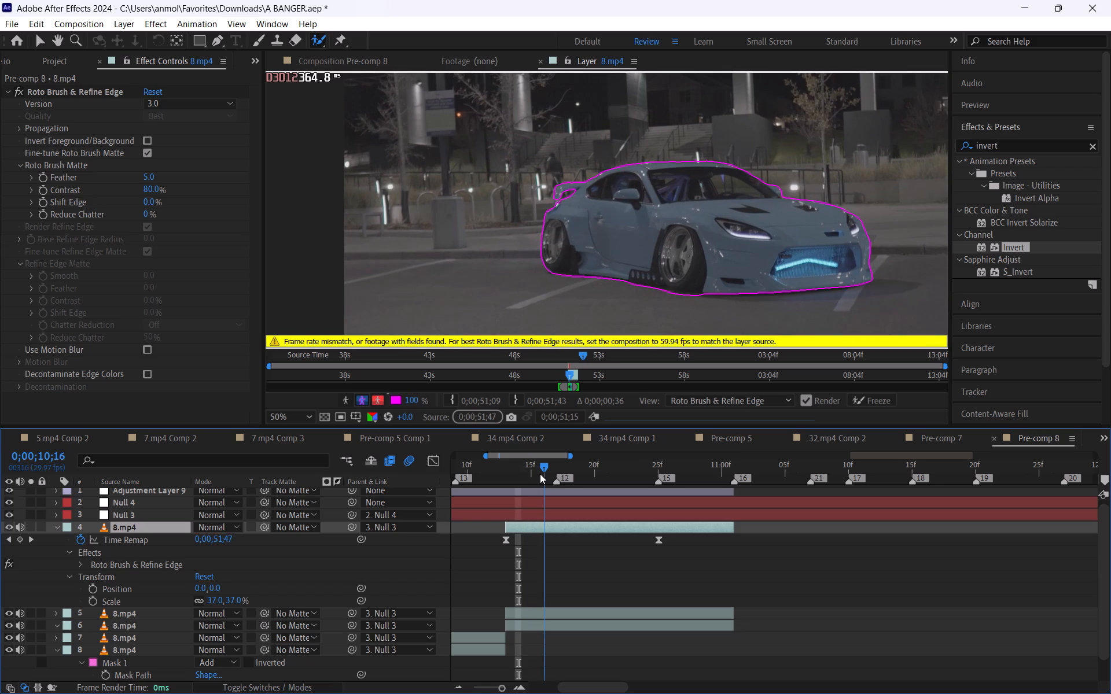
left_click_drag(540, 474, 550, 477)
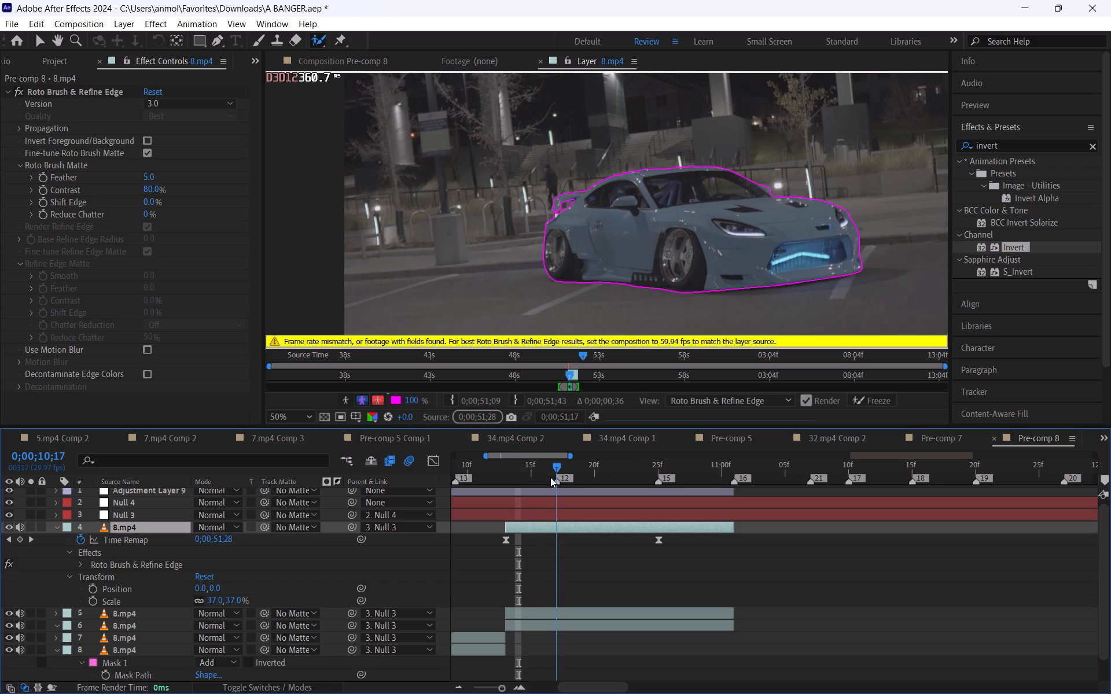
left_click_drag(550, 477, 565, 483)
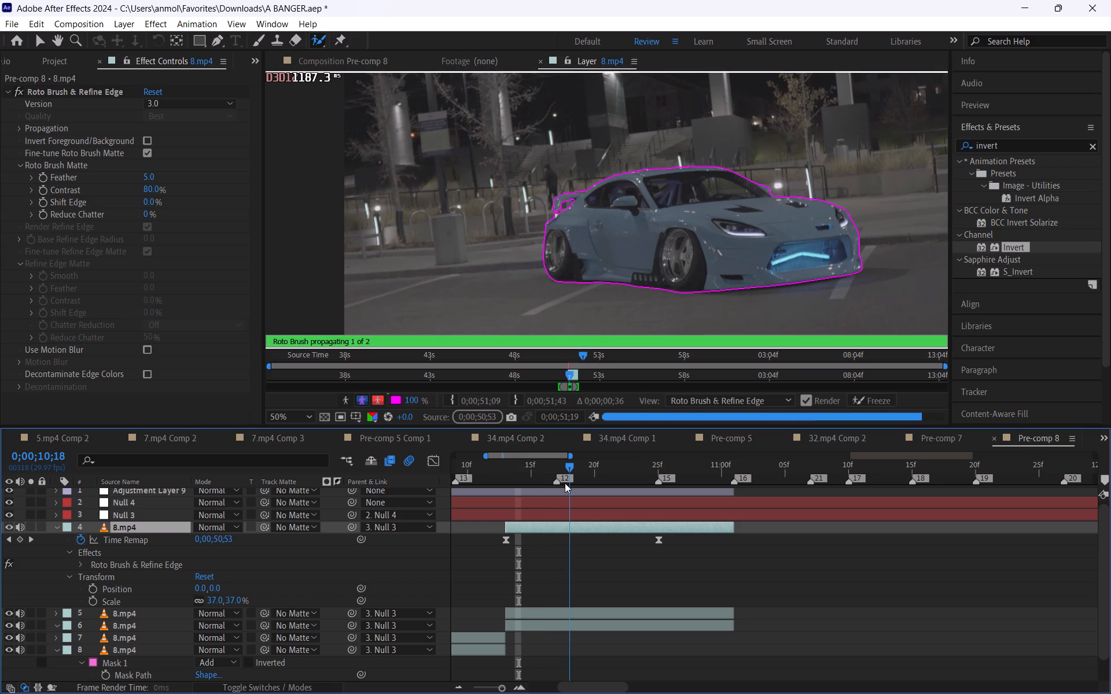
left_click_drag(565, 483, 565, 483)
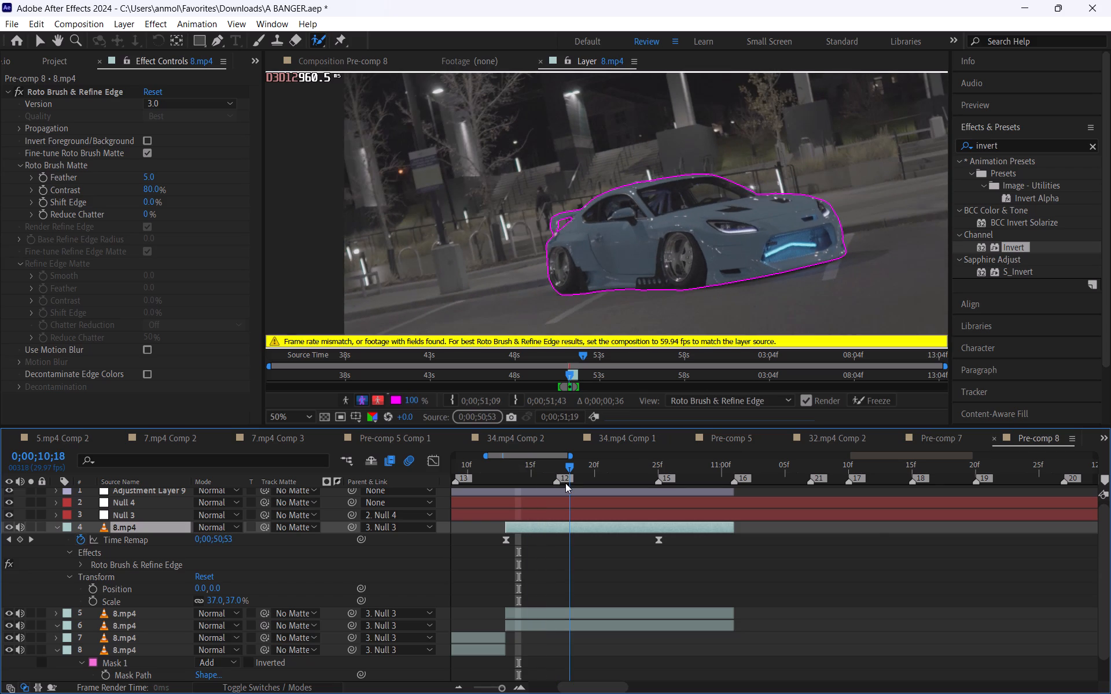
left_click_drag(565, 483, 565, 484)
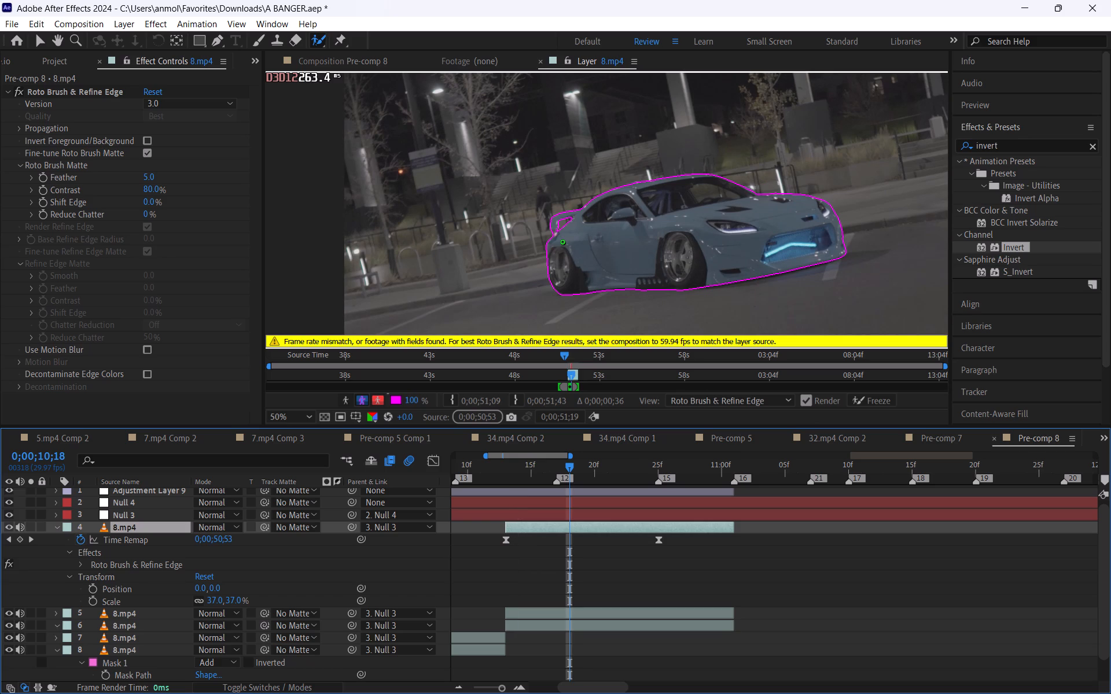
Trim the background at the base of the rear spoiler's outer support out of the matte with background dabs at 0;00;10;18.
scroll(562, 242, "up", 1)
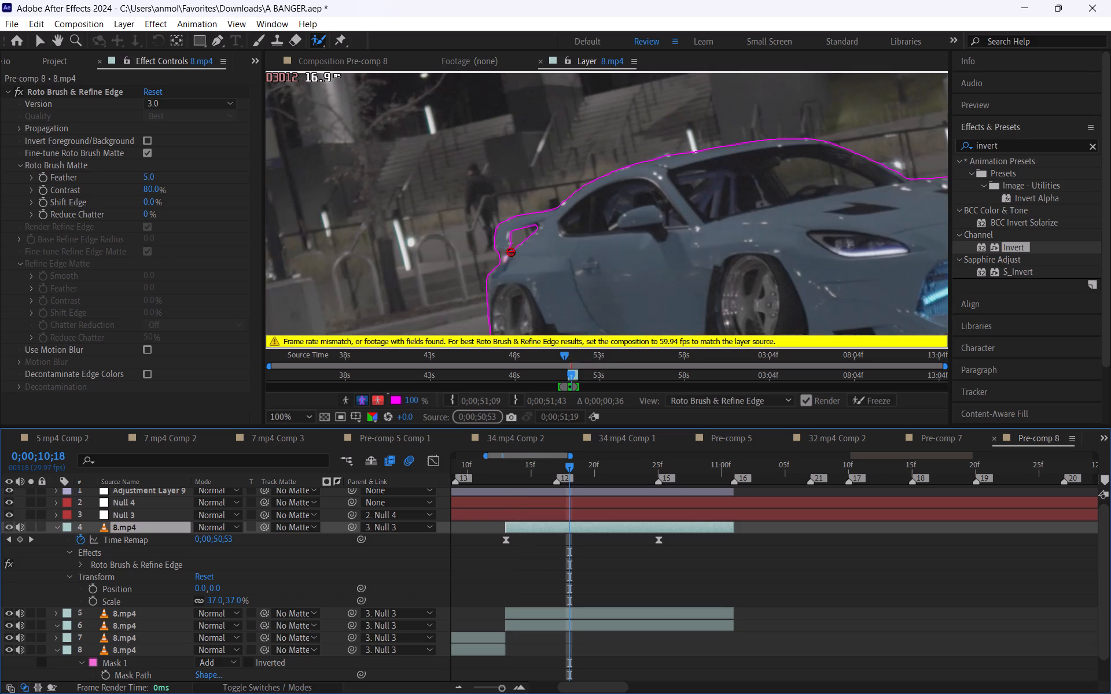
left_click(501, 255, "alt")
left_click(505, 253, "alt")
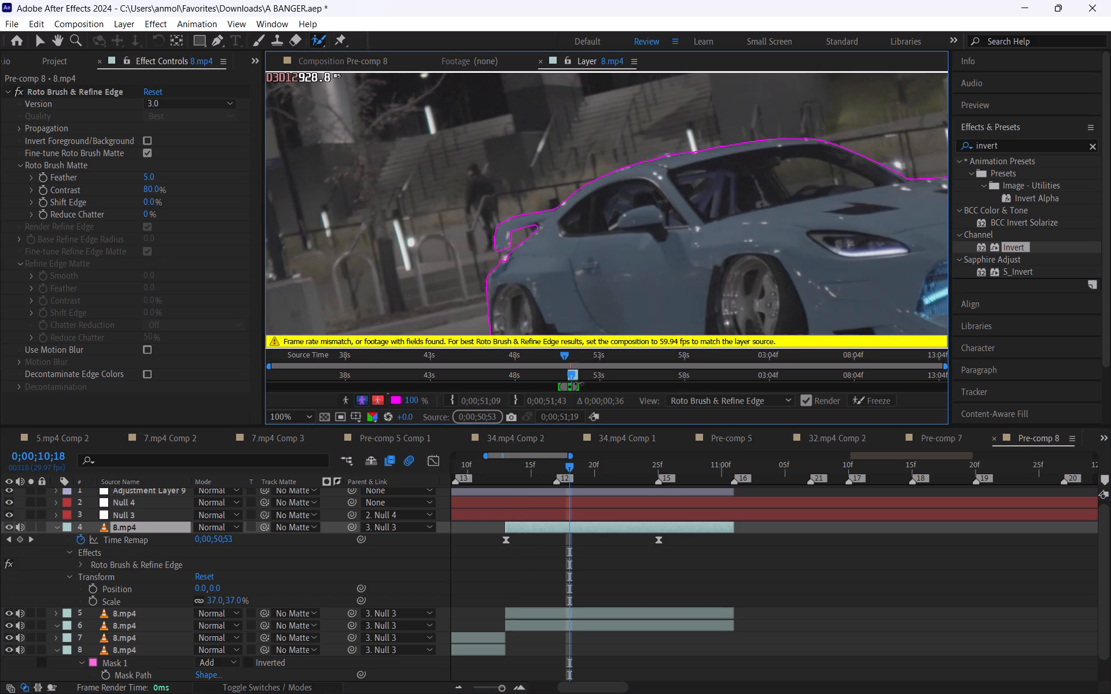
Propagate the car matte forward from 0;00;10;18 to 0;00;10;20.
left_click_drag(569, 464, 583, 468)
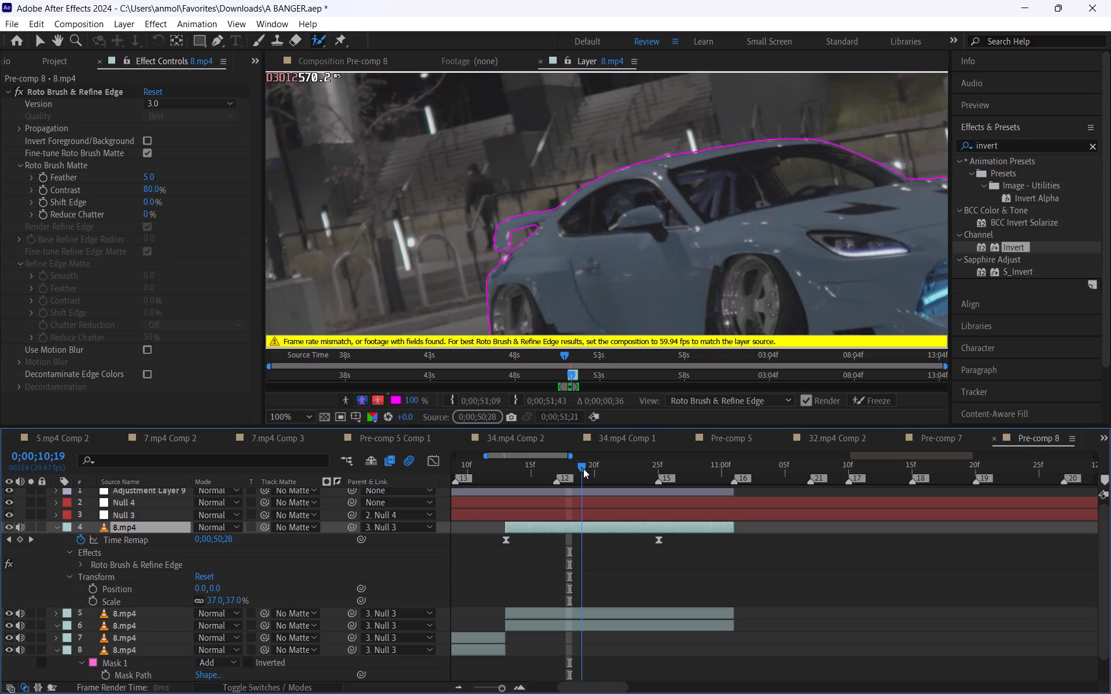
left_click_drag(583, 468, 588, 471)
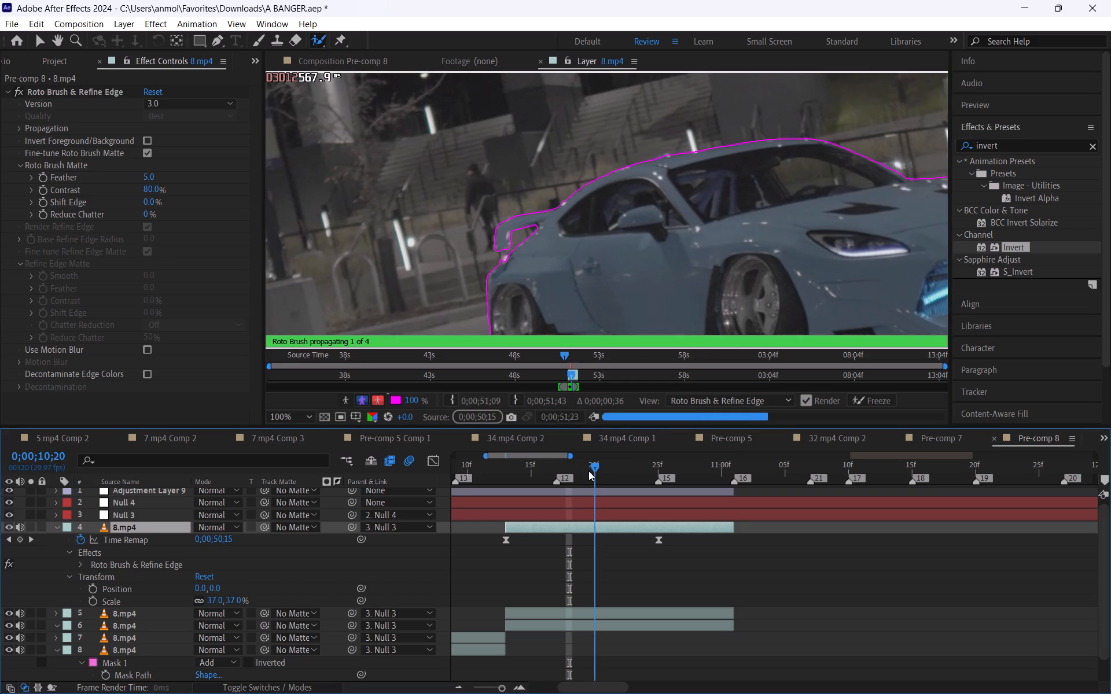
left_click_drag(588, 471, 589, 471)
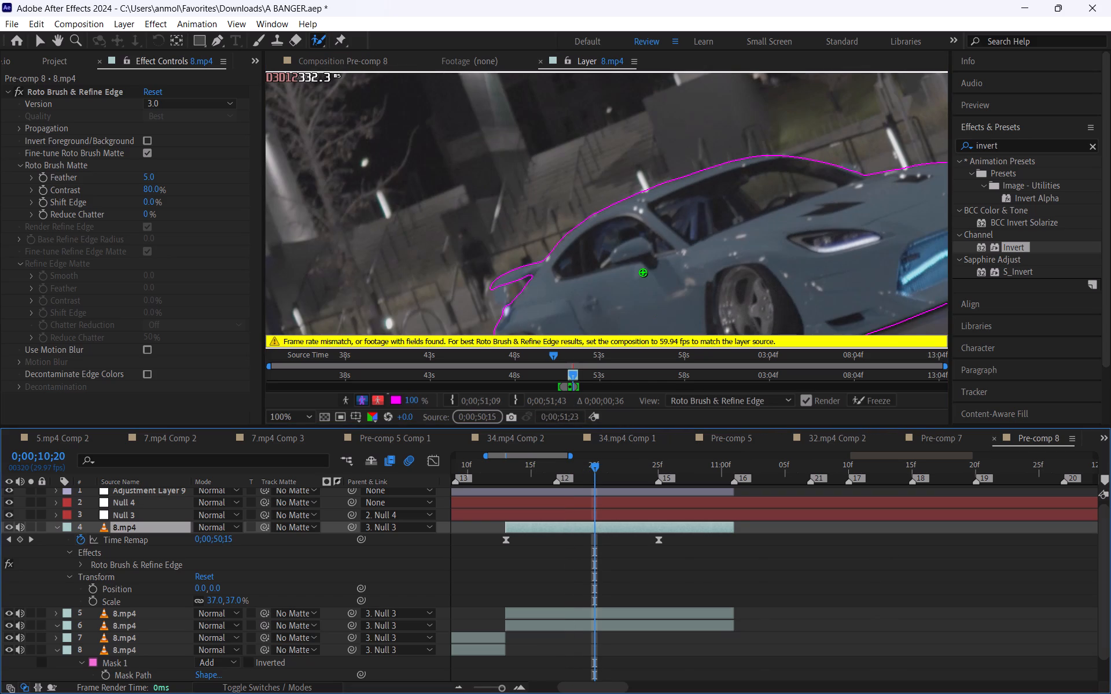
Restore the rear spoiler's outer end support with a foreground stroke at 0;00;10;20, and trim its outer edge with background dabs.
scroll(643, 272, "down", 1)
scroll(536, 250, "up", 2)
key("space")
key("space")
key("space")
key("space")
key("space")
key("space")
key("space")
key("space")
key("space")
key("space")
key("space")
key("space")
key("space")
key("space")
key("space")
key("space")
key("space")
key("space")
key("space")
left_click_drag(540, 244, 634, 81)
left_click_drag(592, 189, 649, 189)
left_click_drag(542, 200, 541, 201)
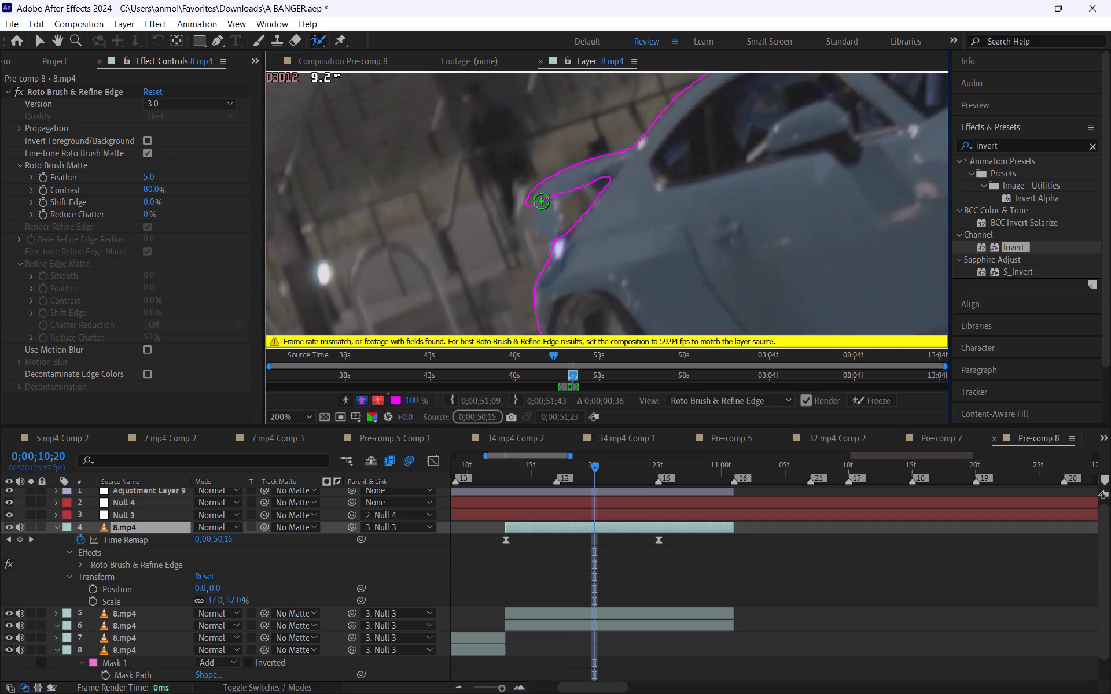
left_click_drag(541, 201, 547, 230)
left_click(521, 197, "alt")
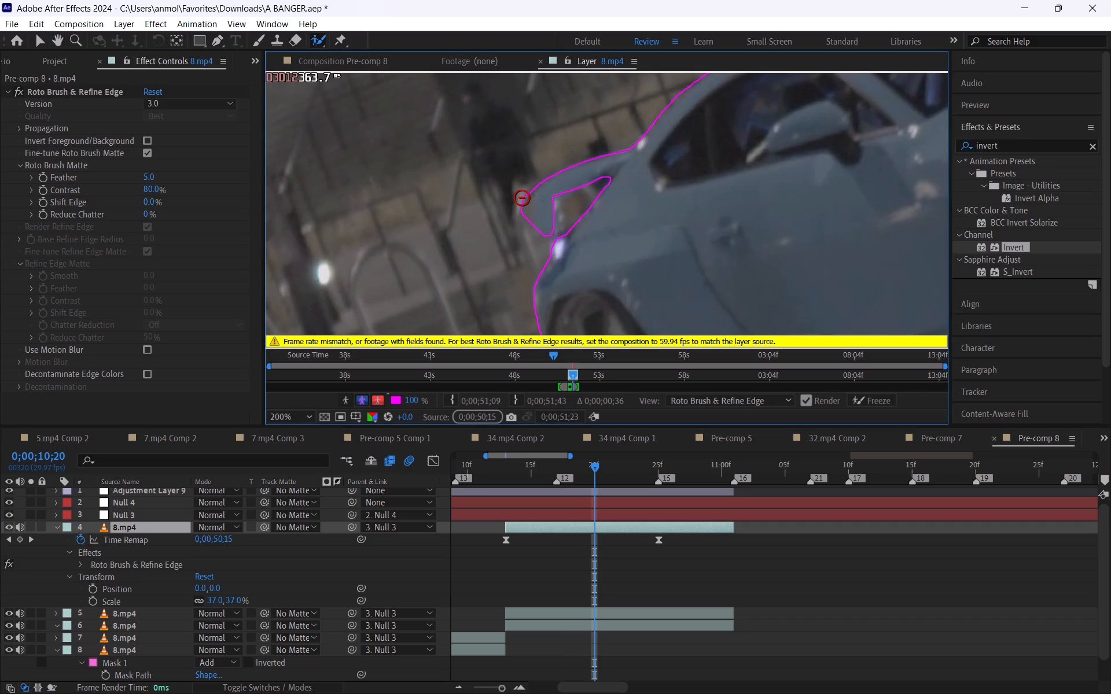
left_click(525, 199, "alt")
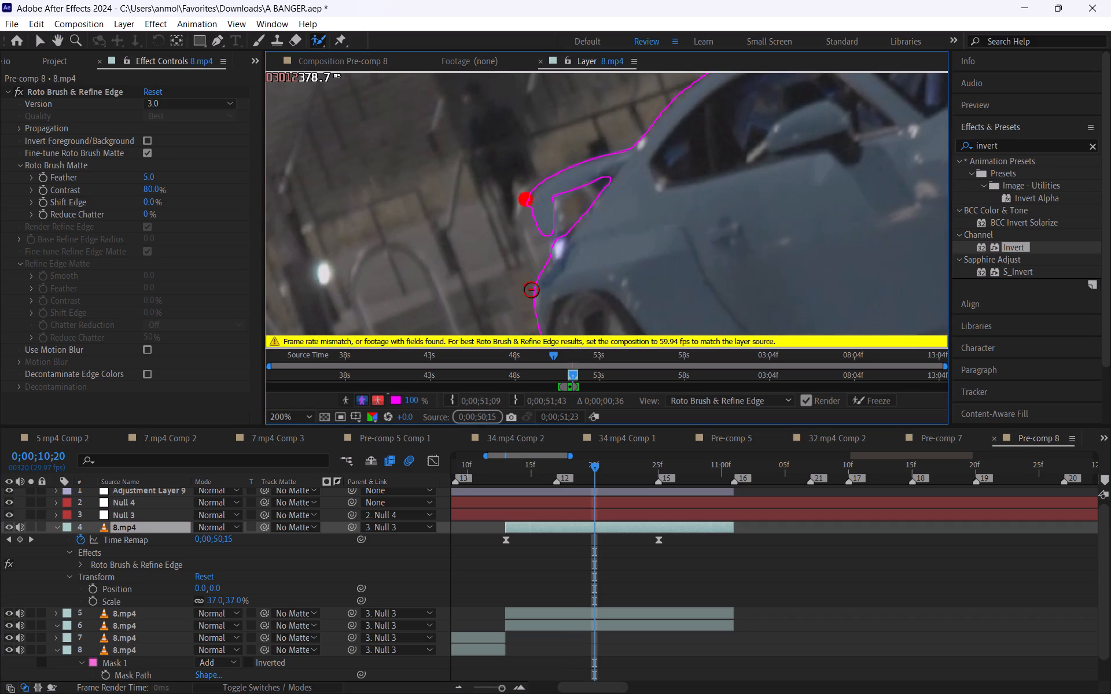
Restore the windshield's far base corner beside the hood in the matte with foreground dabs at 0;00;10;20.
scroll(842, 136, "down", 1)
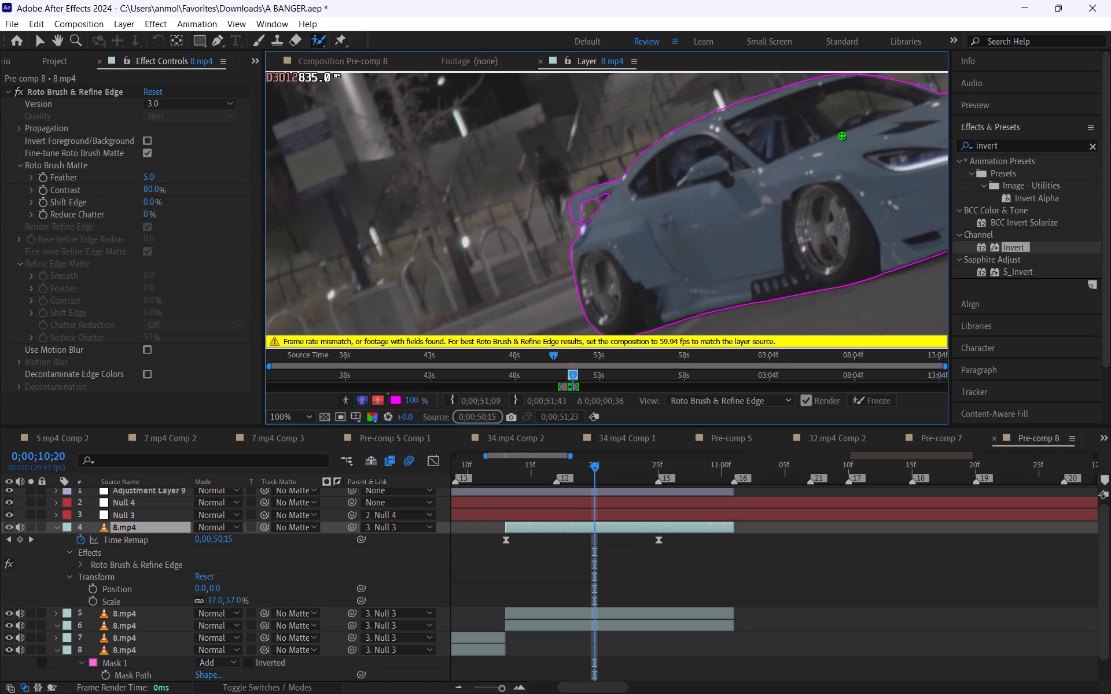
key("space")
key("space")
key("space")
key("space")
key("space")
key("space")
key("space")
key("space")
key("space")
key("space")
key("space")
key("space")
key("space")
key("space")
key("space")
key("space")
key("space")
key("space")
key("space")
key("space")
left_click_drag(835, 141, 587, 249)
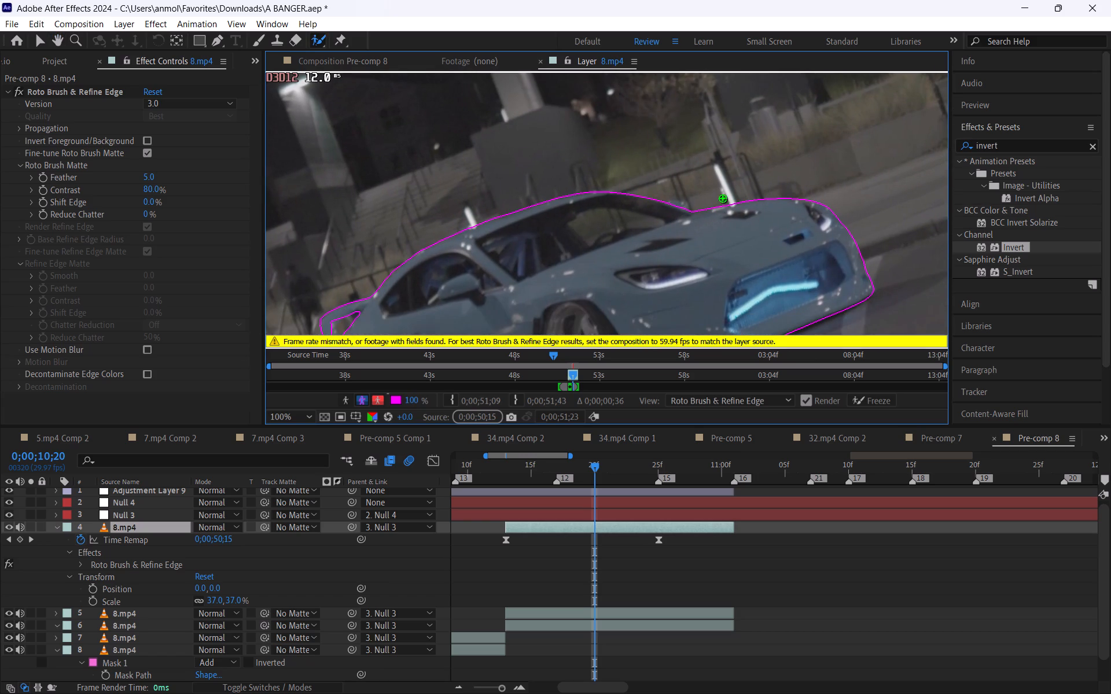
left_click(679, 205)
left_click(676, 204)
left_click(672, 204)
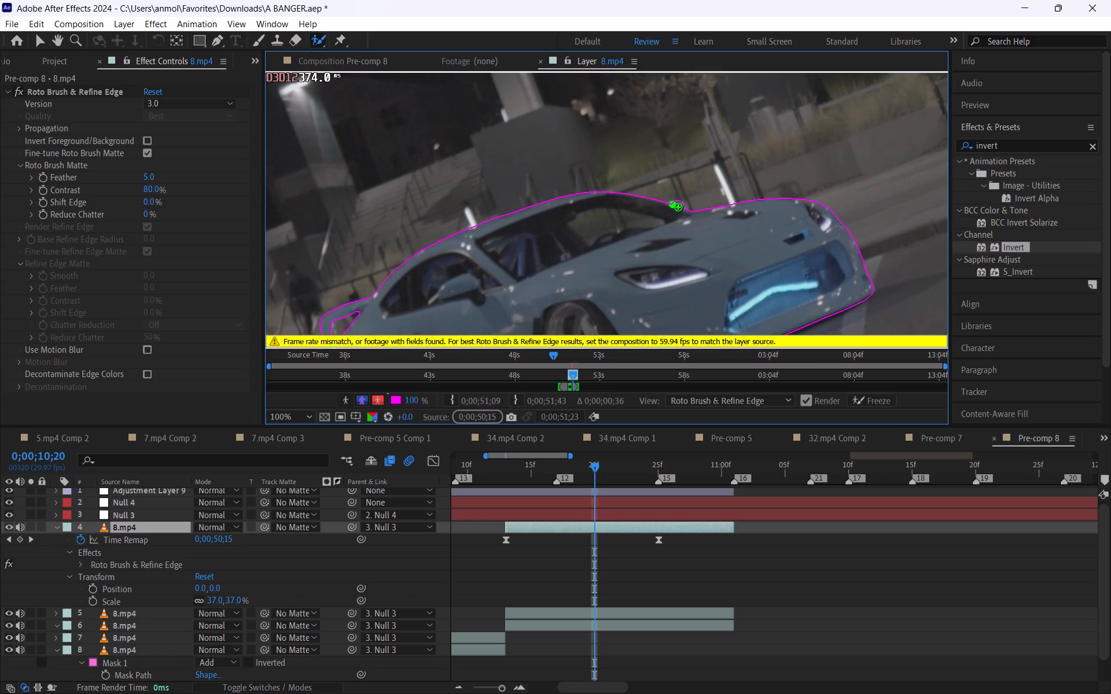
left_click(682, 207)
Propagate the car matte forward to 0;00;10;21.
key("space")
key("space")
key("space")
key("space")
key("space")
key("space")
key("space")
key("space")
key("space")
key("space")
key("space")
left_click_drag(693, 231, 809, 96)
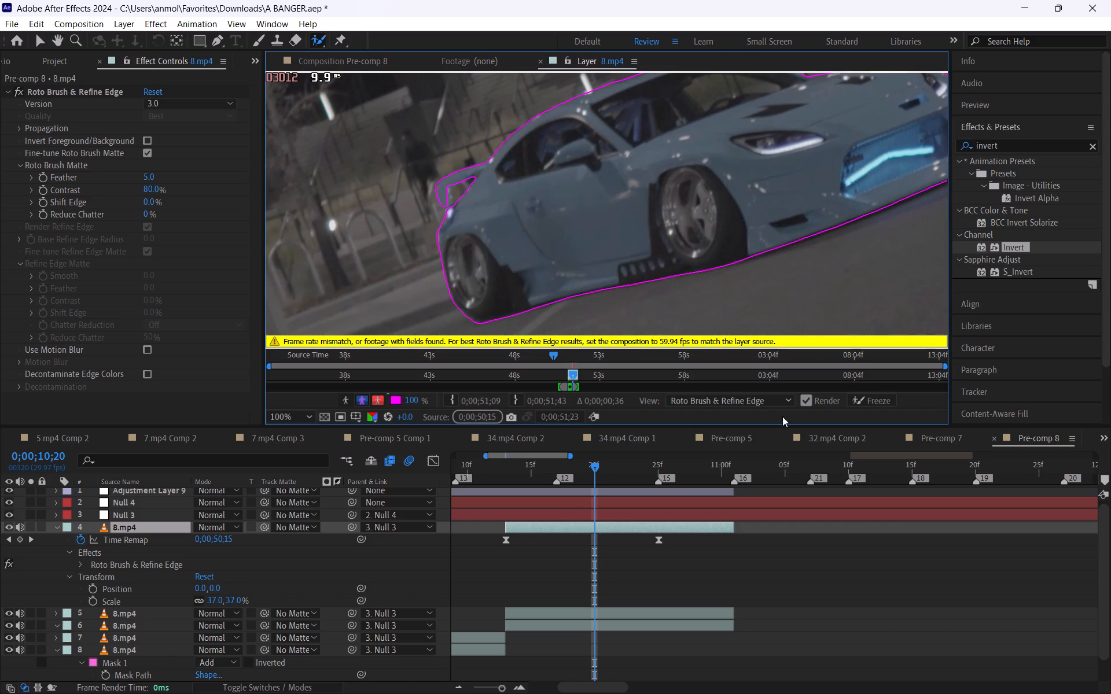
left_click_drag(594, 464, 607, 470)
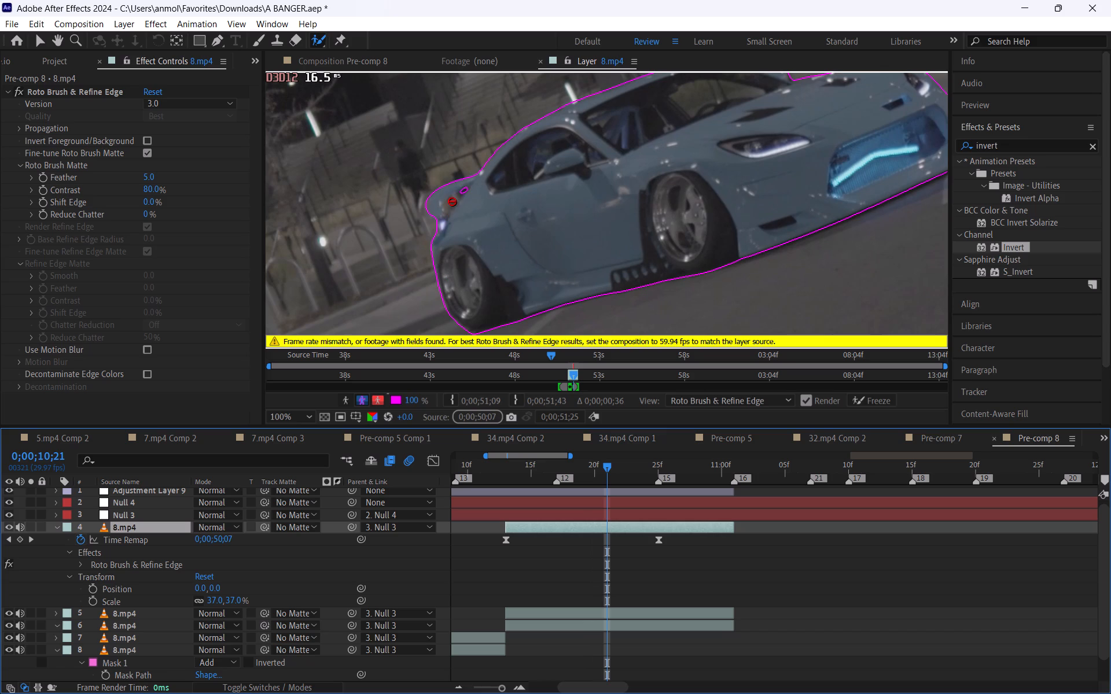
Cut the gap beneath the rear spoiler out of the matte with background dabs at 0;00;10;21, keeping the spoiler's outer end included.
left_click(452, 201, "alt")
left_click(447, 210, "alt")
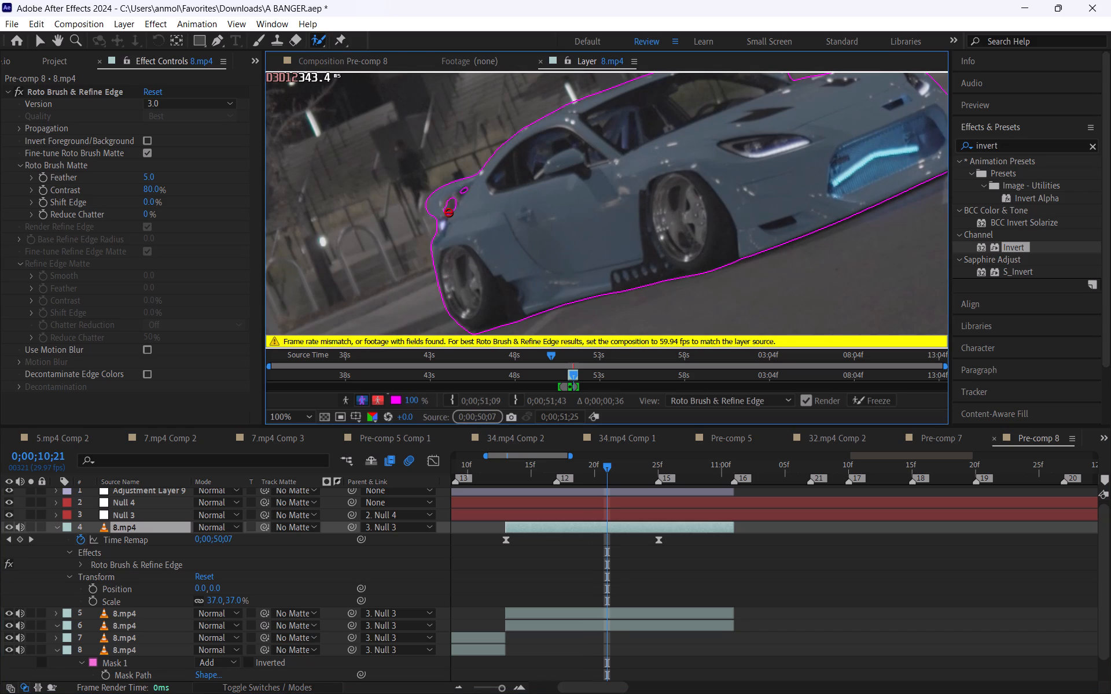
left_click(456, 197, "alt")
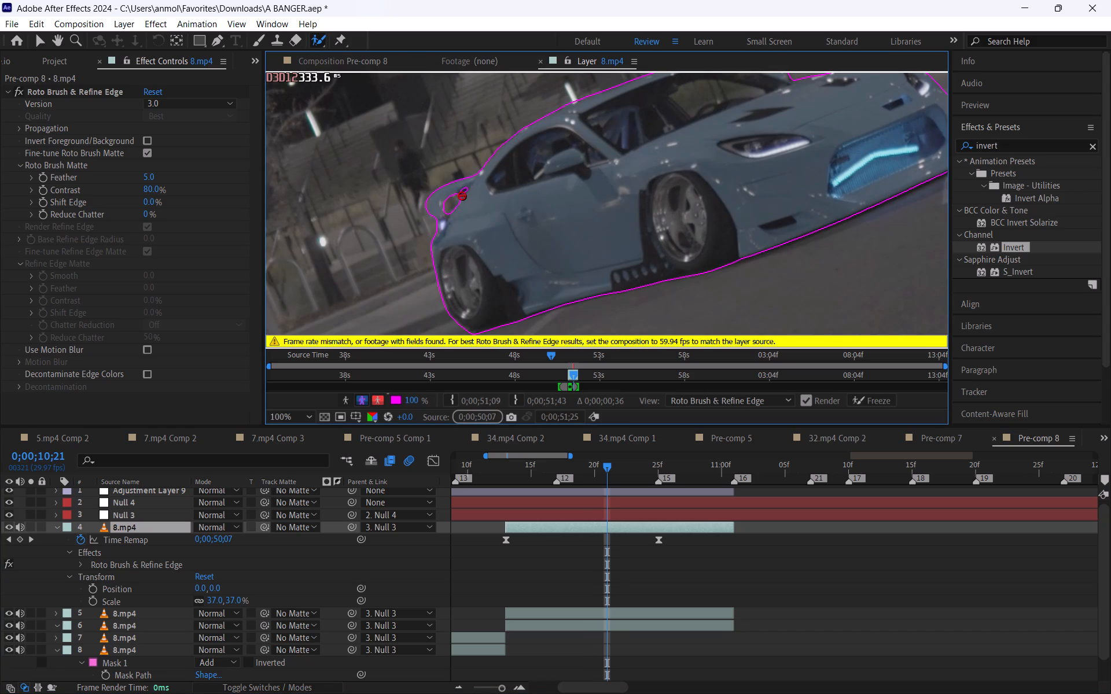
left_click(461, 193, "alt")
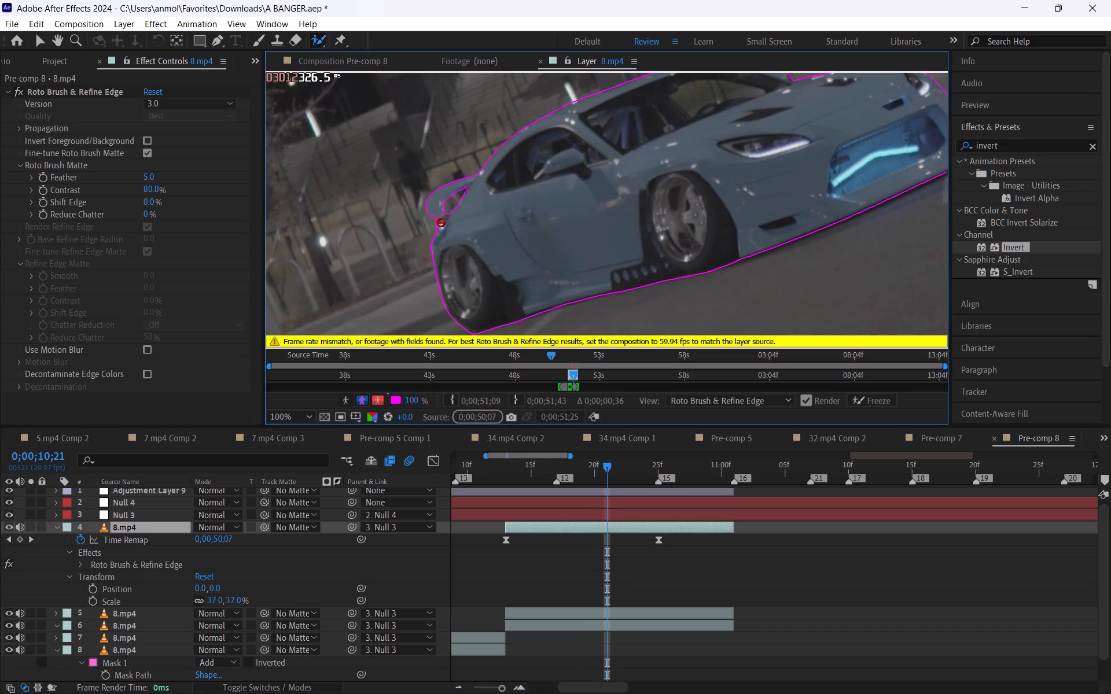
left_click(440, 224, "alt")
left_click(443, 217, "alt")
left_click(440, 212)
left_click(435, 210)
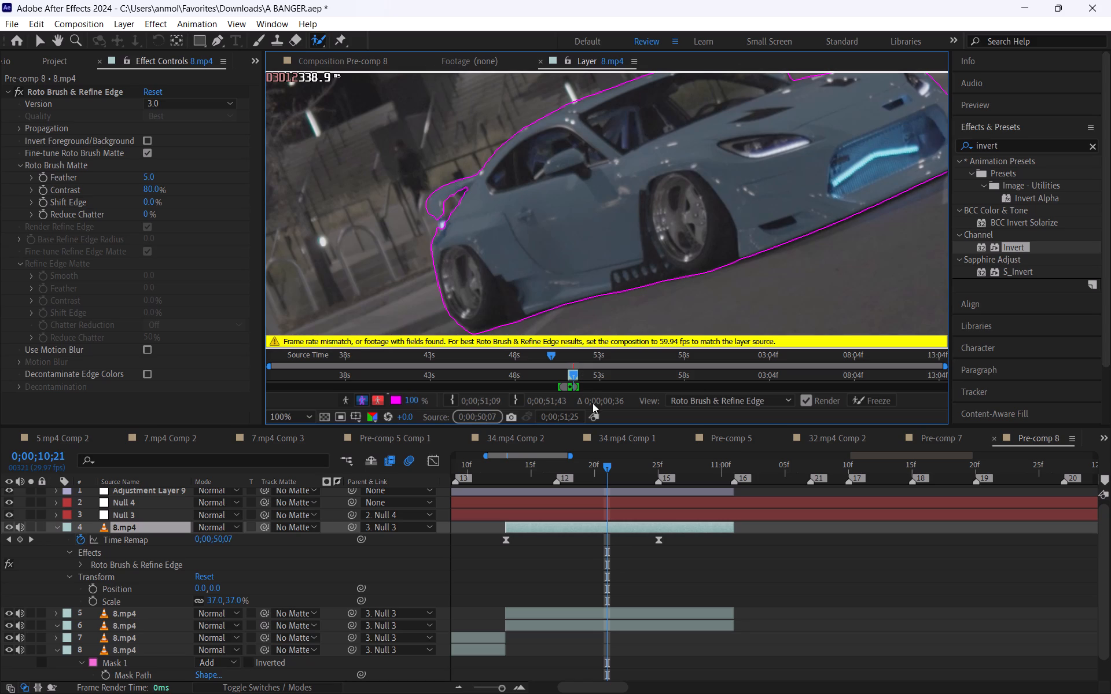
Propagate the matte to 0;00;10;22 and dab background at the base of the rear spoiler's outer support.
left_click_drag(608, 468, 619, 472)
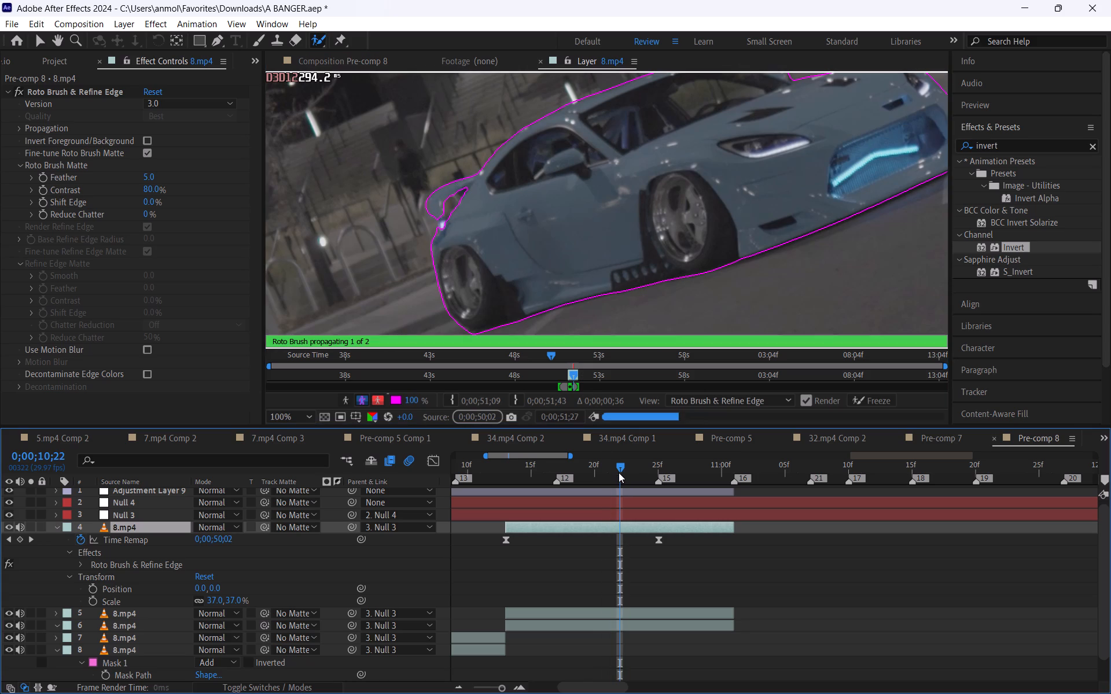
key("space")
key("space")
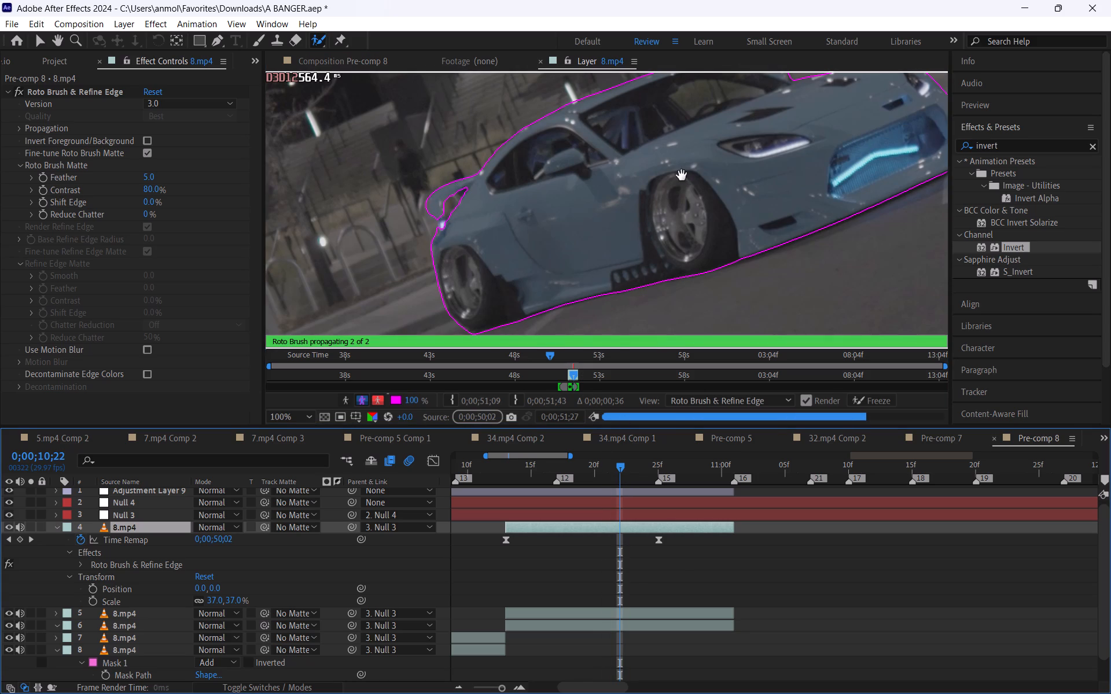
left_click_drag(682, 175, 660, 282)
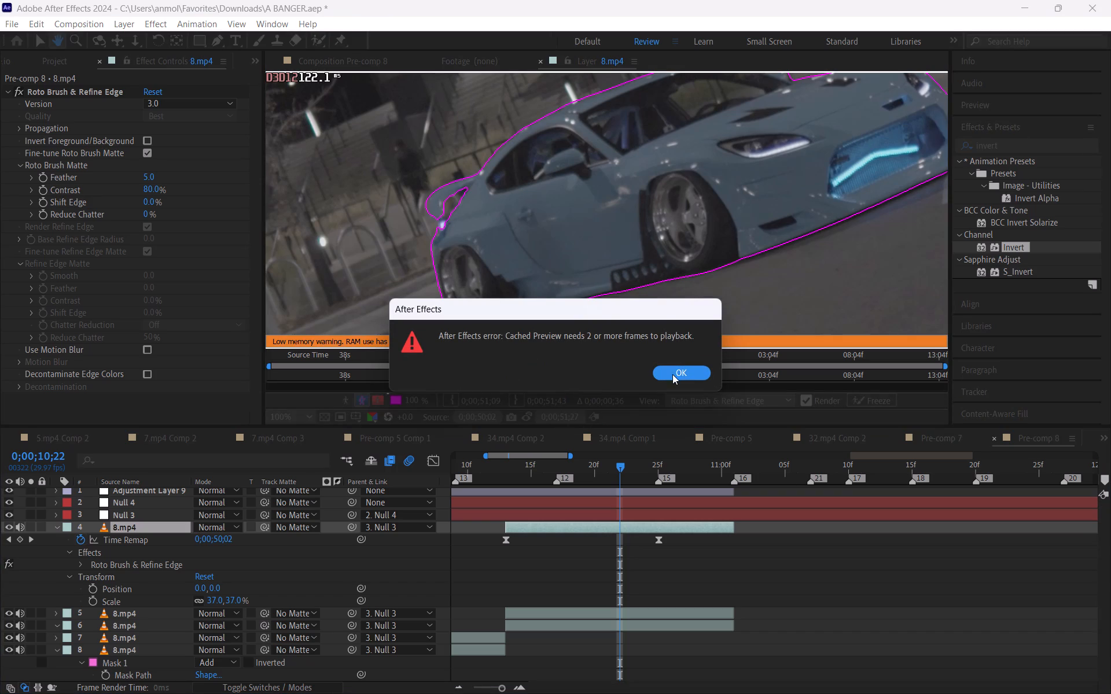
left_click(672, 374)
key("space")
key("space")
key("space")
key("space")
key("space")
key("space")
key("space")
key("space")
key("space")
key("space")
key("space")
key("space")
key("space")
key("space")
key("space")
key("space")
key("space")
key("space")
key("space")
key("space")
left_click_drag(672, 190, 676, 197)
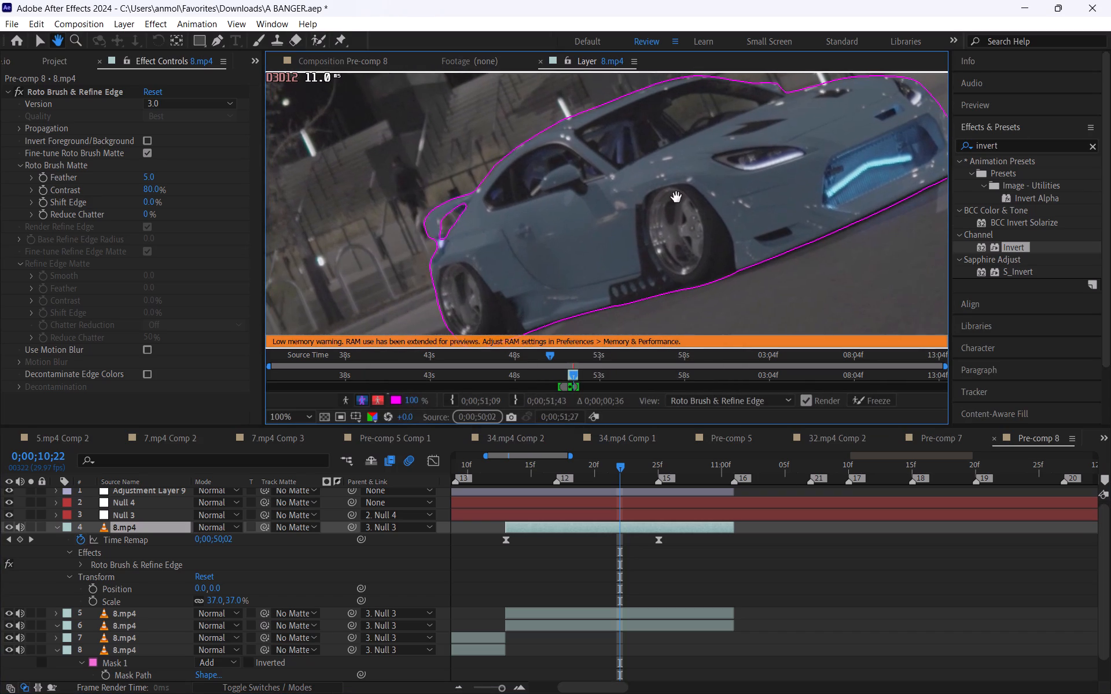
left_click_drag(676, 197, 654, 221)
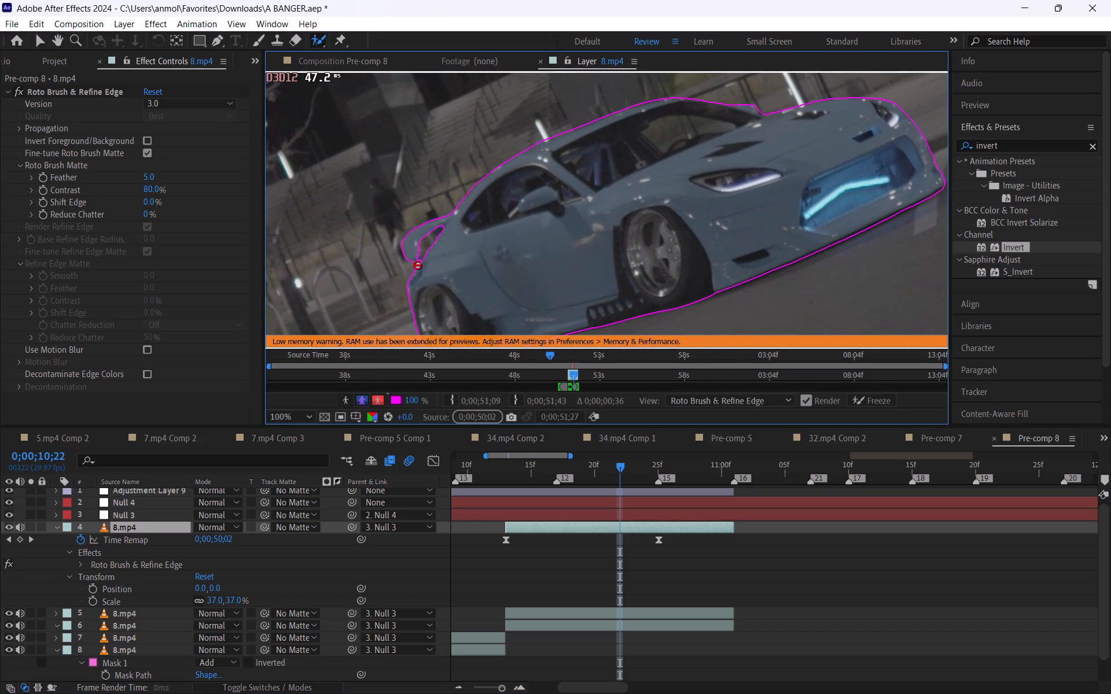
left_click(416, 264, "alt")
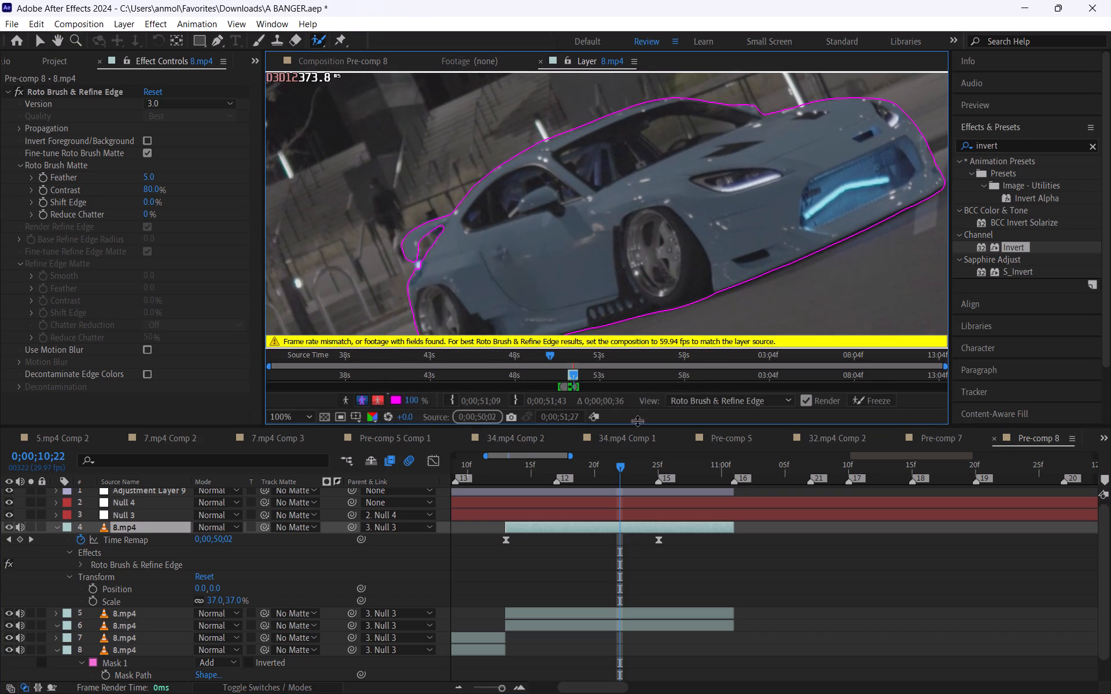
Propagate the car matte forward from 0;00;10;22 to 0;00;10;25.
left_click_drag(619, 465, 637, 466)
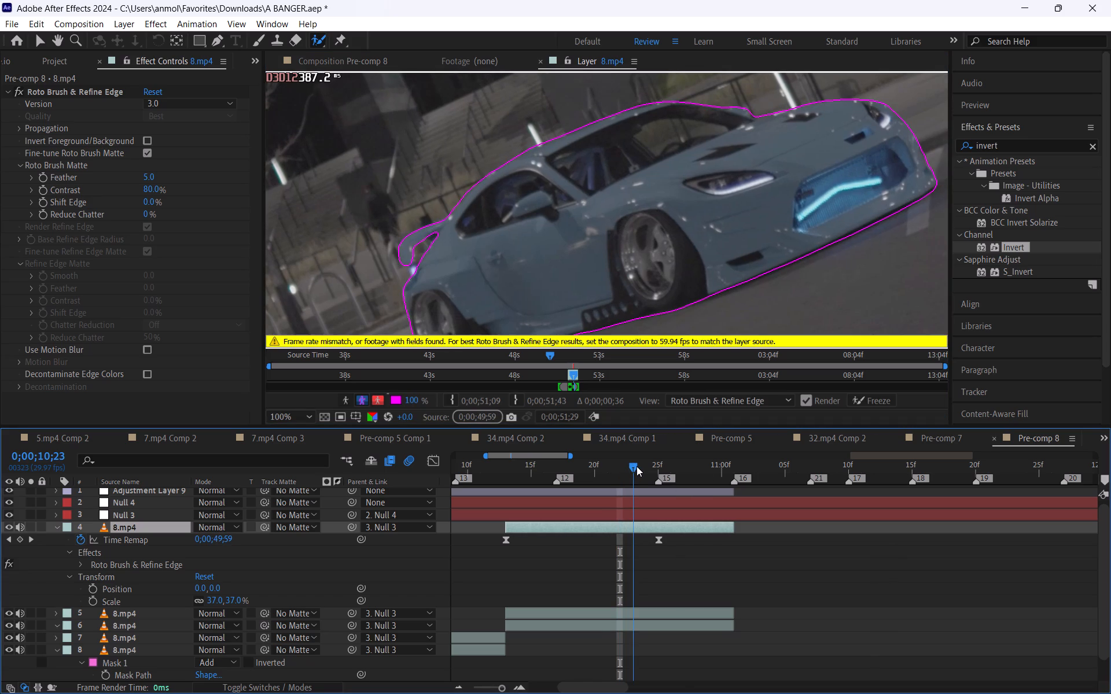
left_click_drag(637, 466, 653, 474)
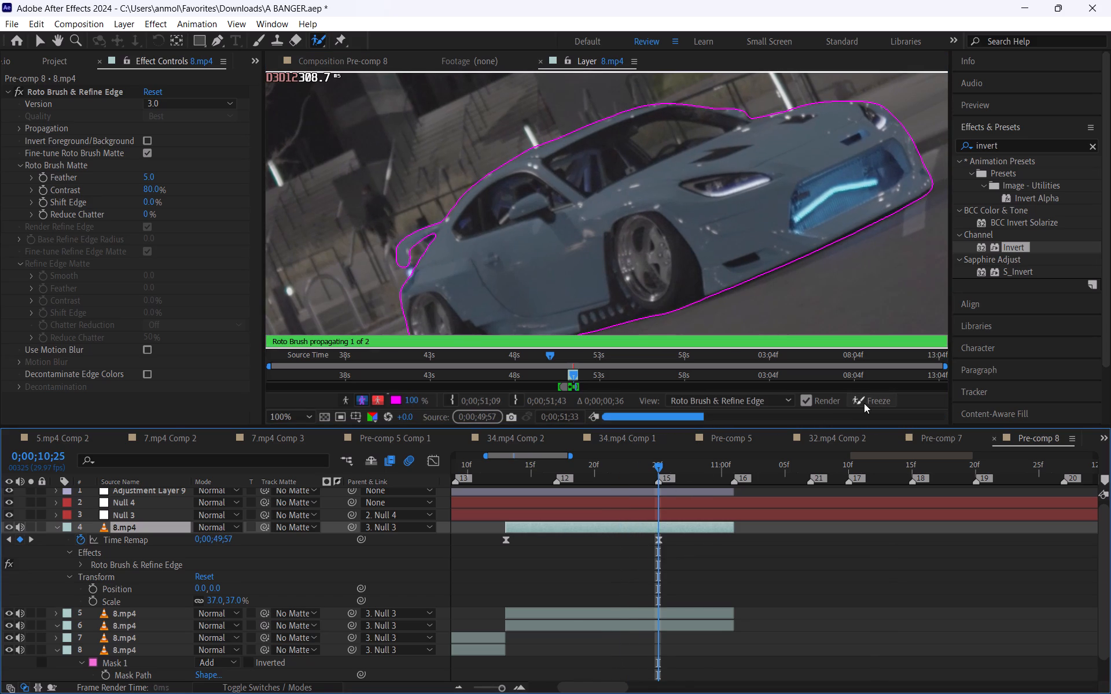
Freeze the Roto Brush matte of the 8.mp4 layer.
left_click(867, 401)
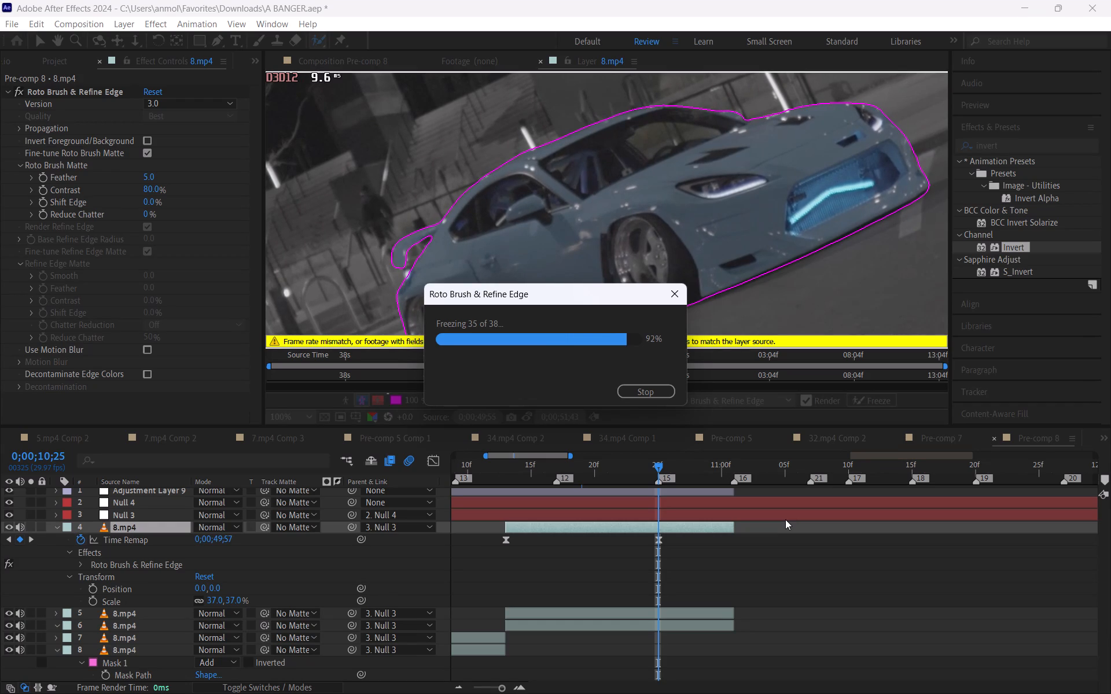
Return to the Pre-comp 8 composition view and check the car at 0;00;10;13 and 0;00;10;15.
left_click(505, 472)
left_click(356, 65)
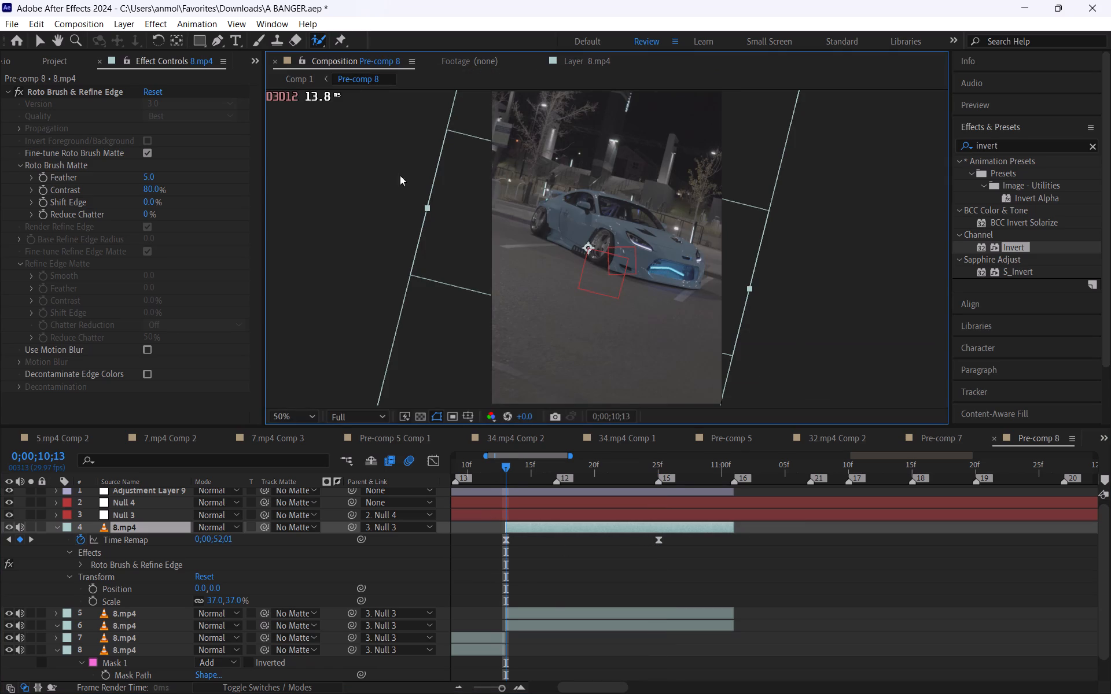
left_click(550, 580)
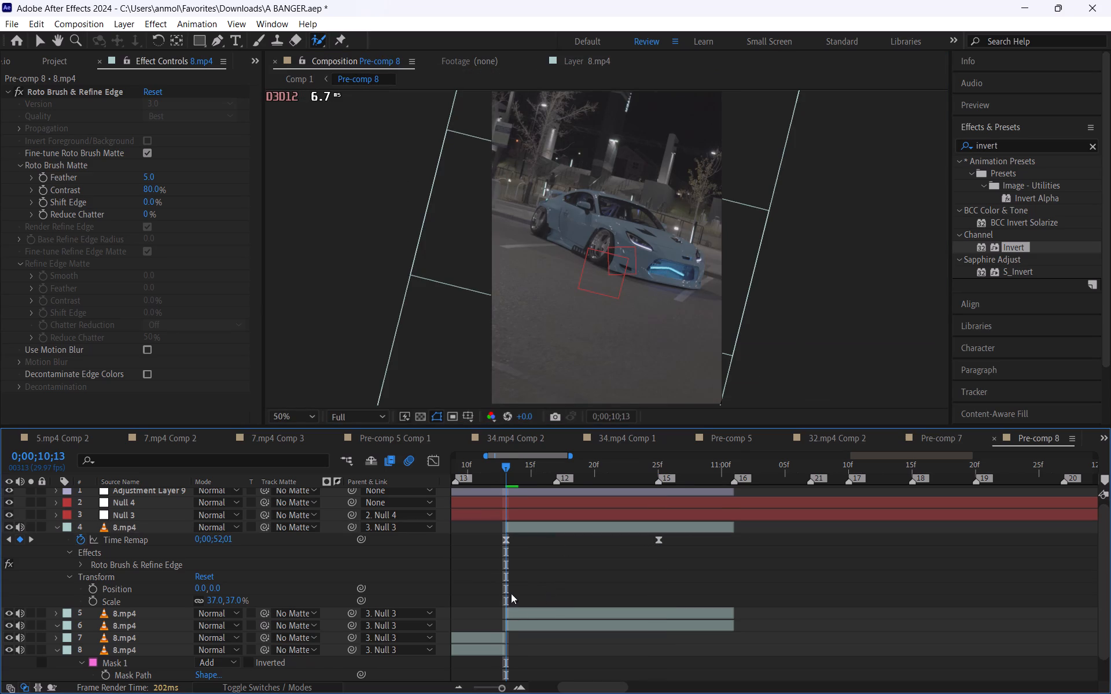
left_click_drag(501, 466, 531, 480)
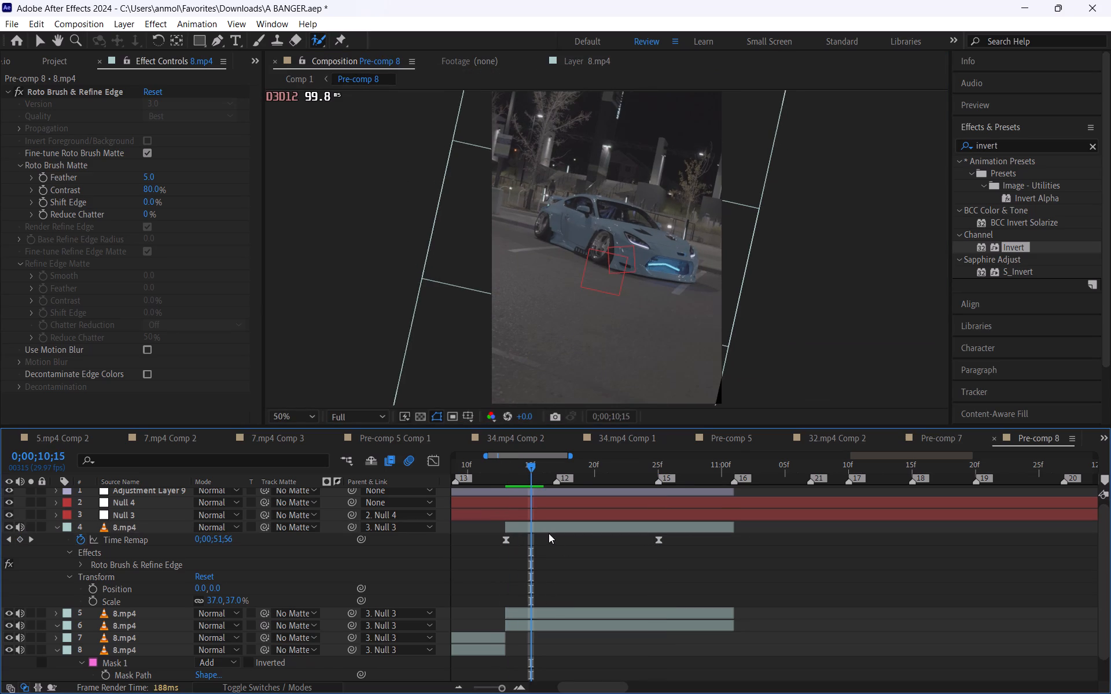
Inspect the effects and masks on 8.mp4 layers 4, 5, 7 and 8 in Pre-comp 8.
left_click(549, 530)
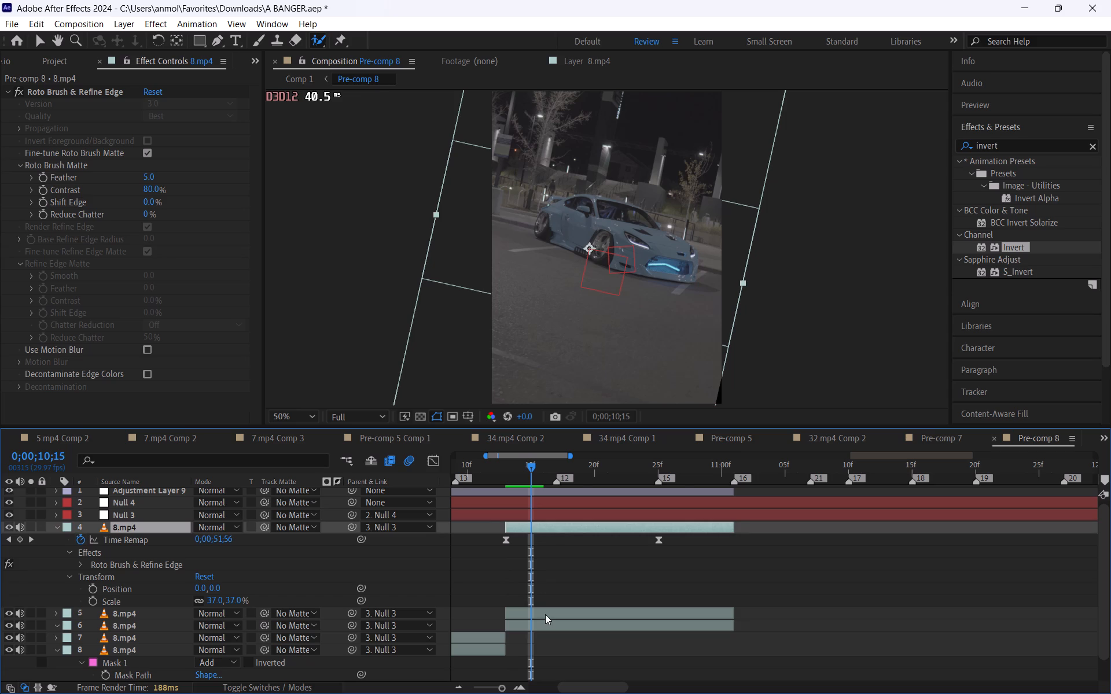
left_click(545, 614)
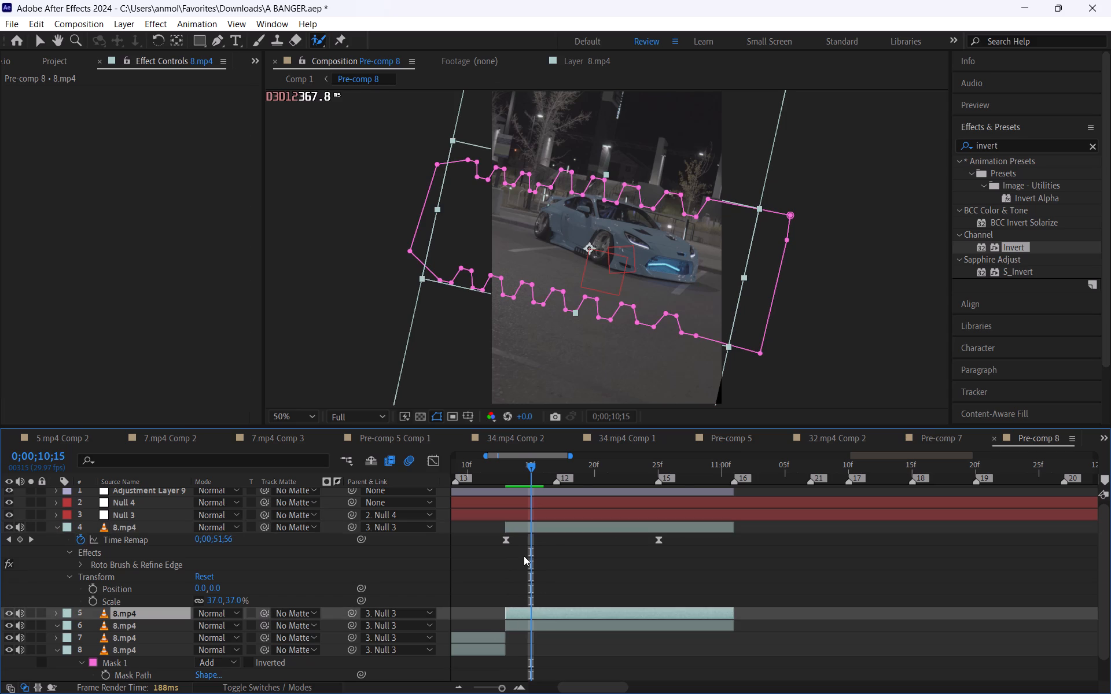
left_click(484, 636)
left_click(487, 648)
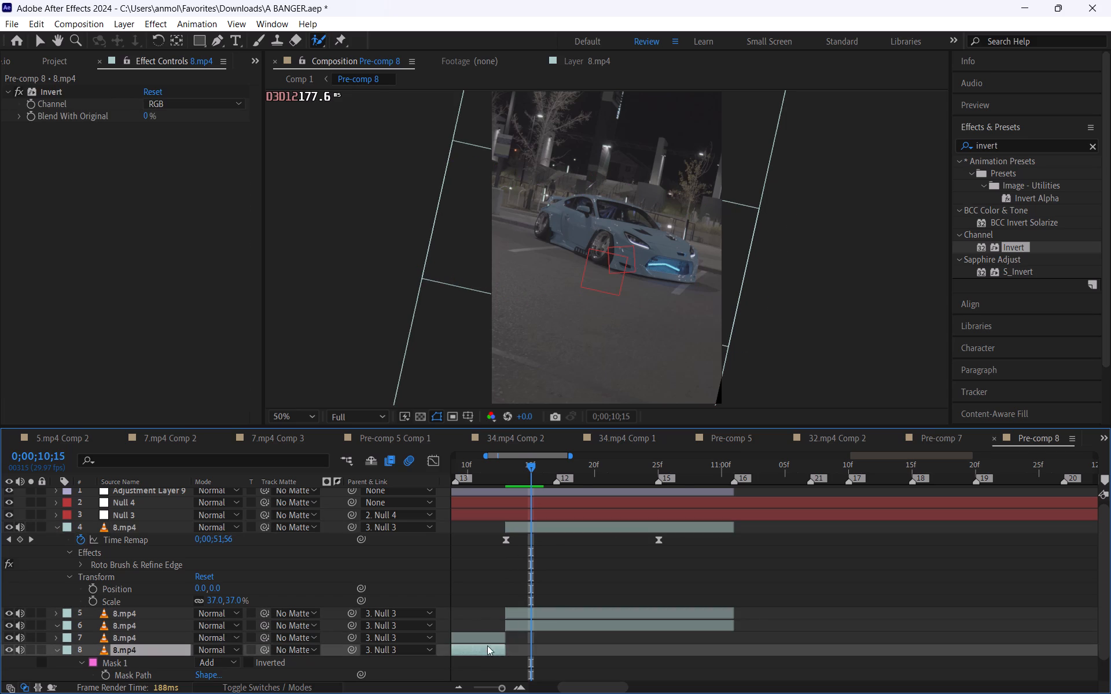
Copy the Invert effect from 8.mp4 layer 8 and paste it onto 8.mp4 layer 5.
left_click(50, 88)
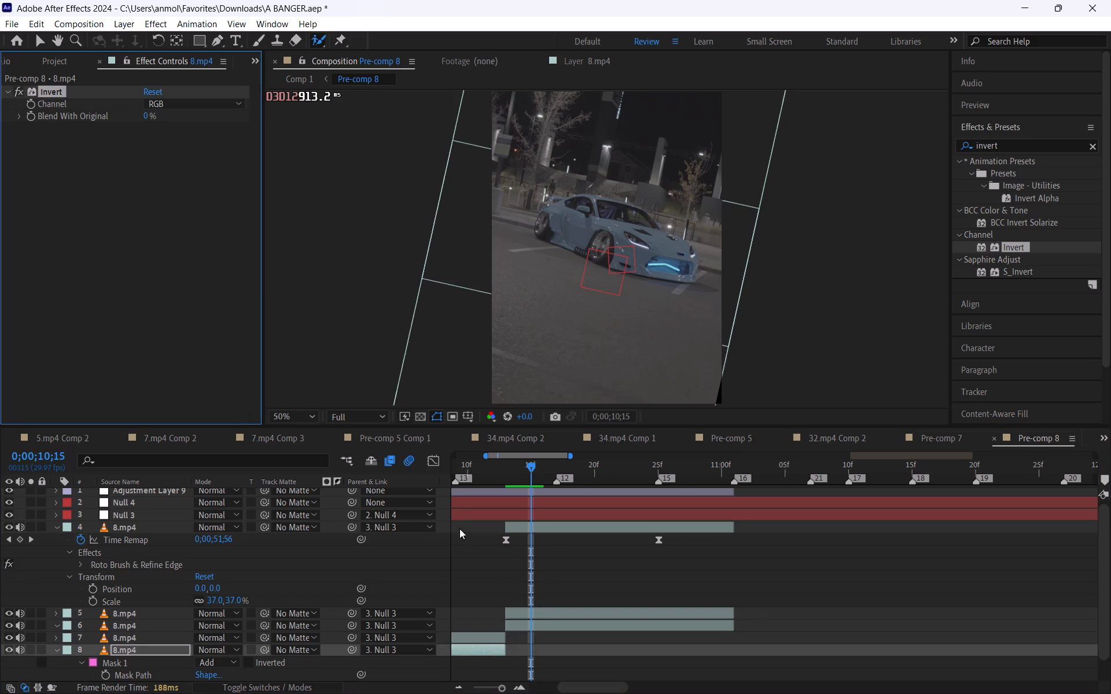
key("ctrl+c")
key("ctrl+c")
key("ctrl+c")
key("ctrl+c")
left_click(533, 617)
key("ctrl+v")
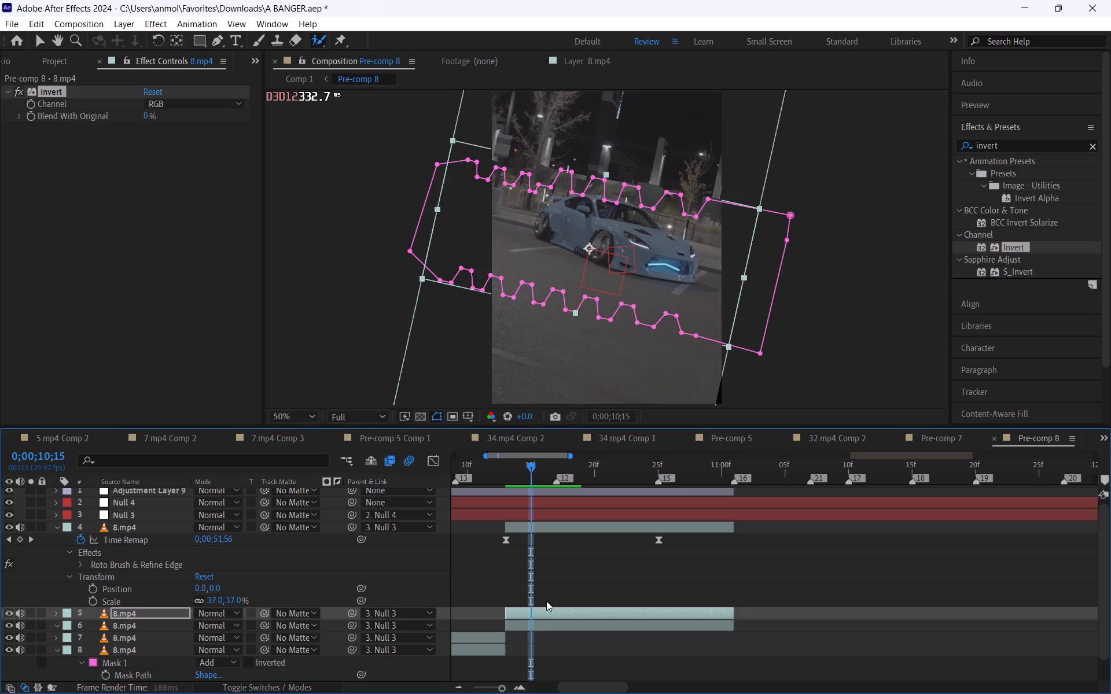
left_click(573, 577)
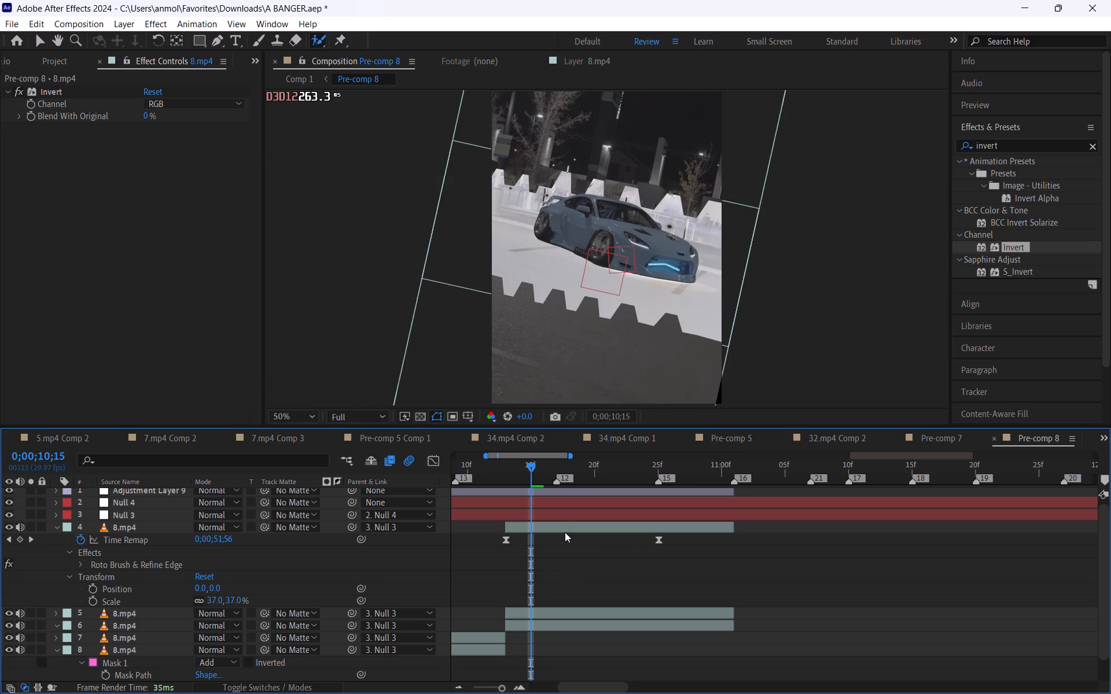
At 0;00;10;23, shift the whole zigzag mask on 8.mp4 layer 5 slightly to the right, still spanning the frame width.
left_click_drag(532, 469, 468, 475)
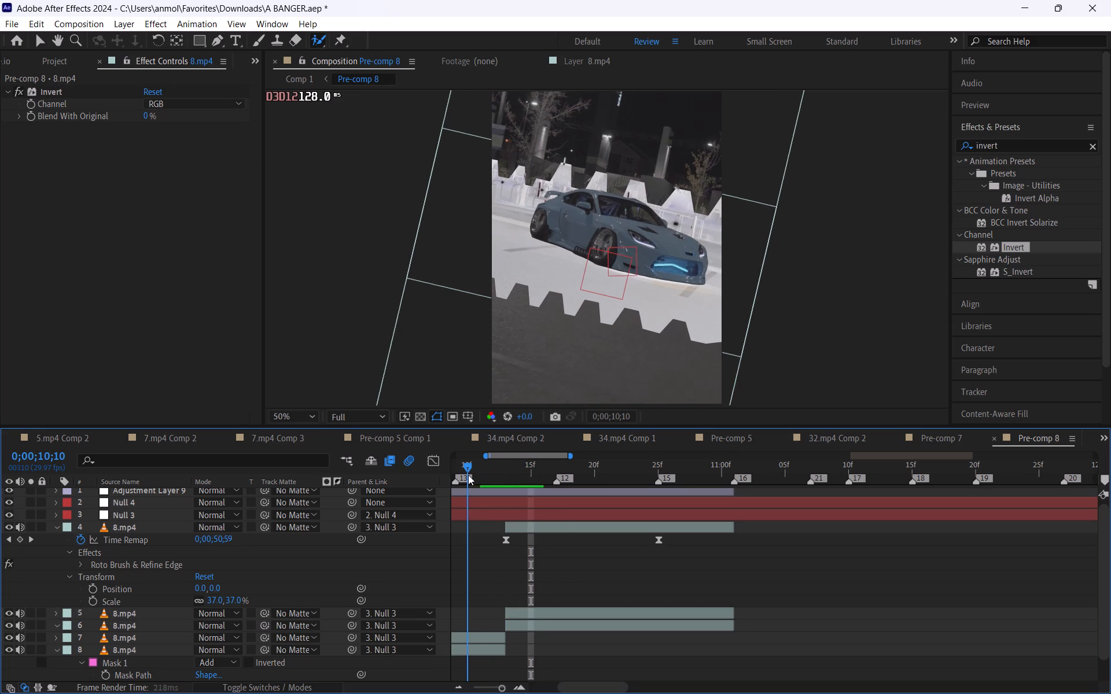
left_click_drag(468, 475, 587, 493)
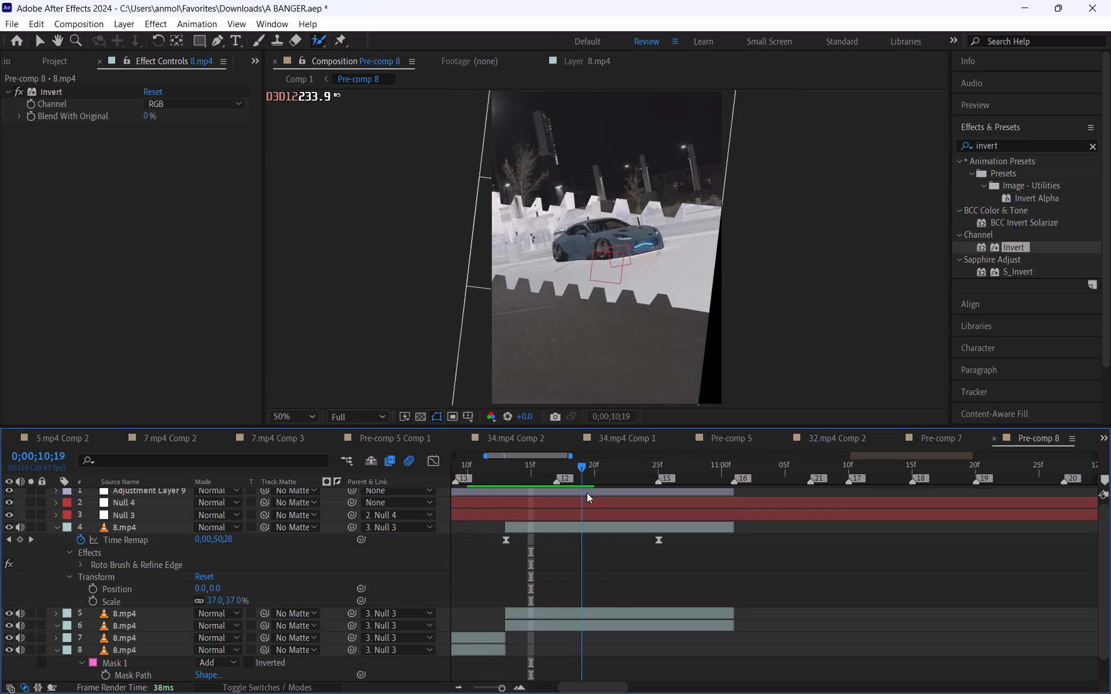
left_click_drag(587, 493, 647, 515)
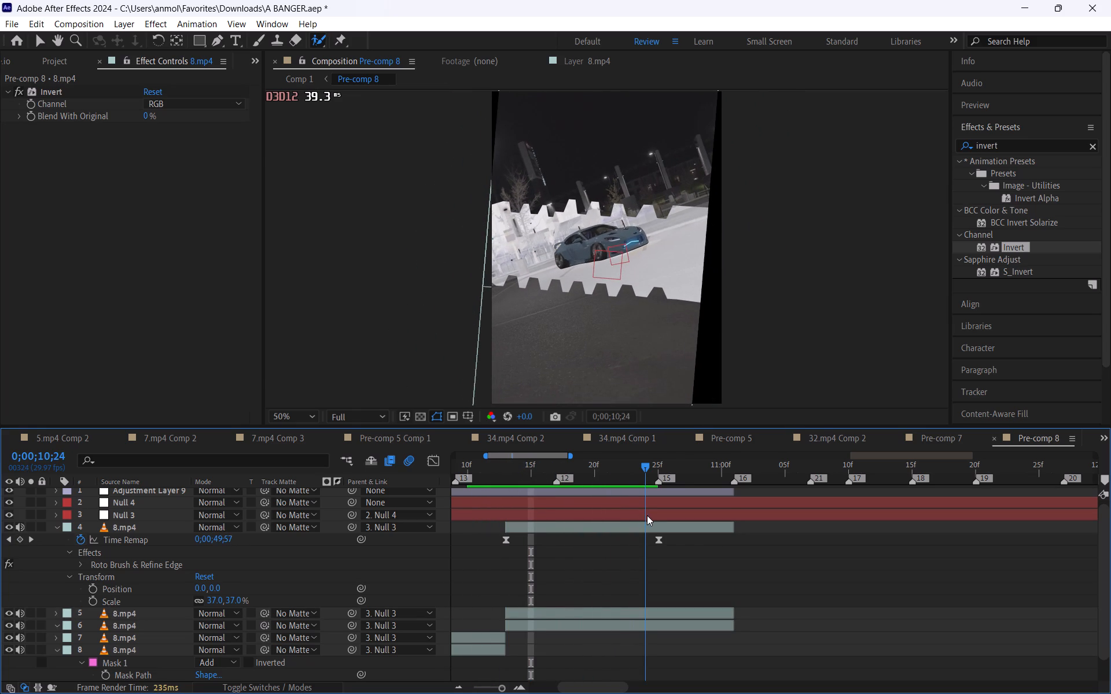
left_click_drag(647, 515, 631, 520)
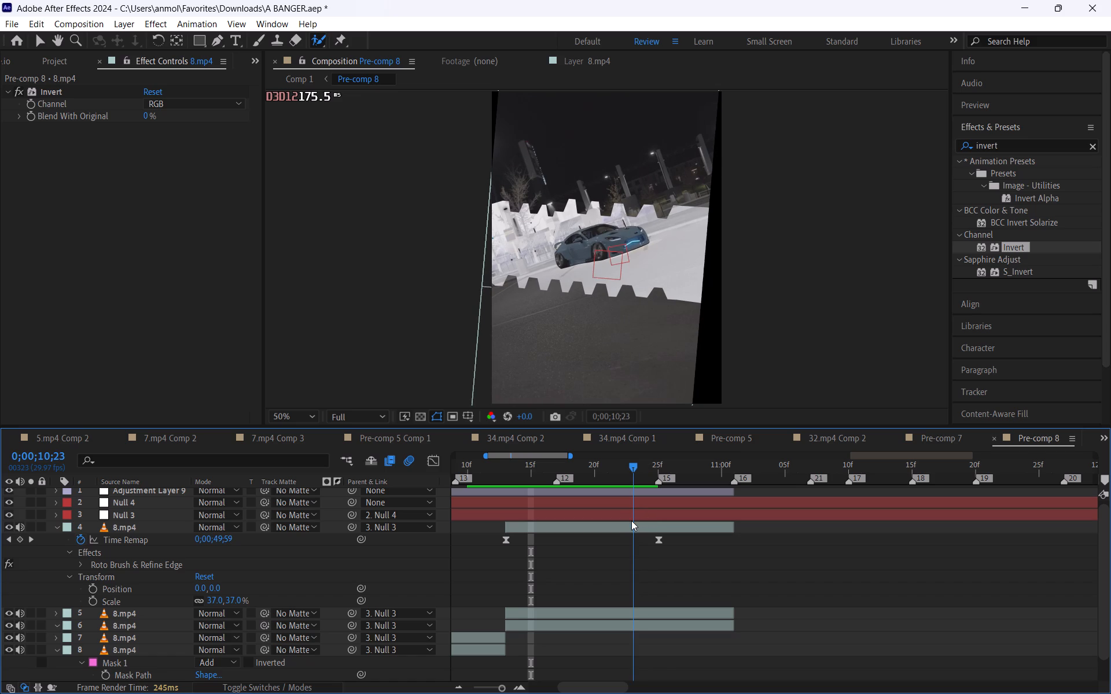
left_click_drag(631, 520, 629, 522)
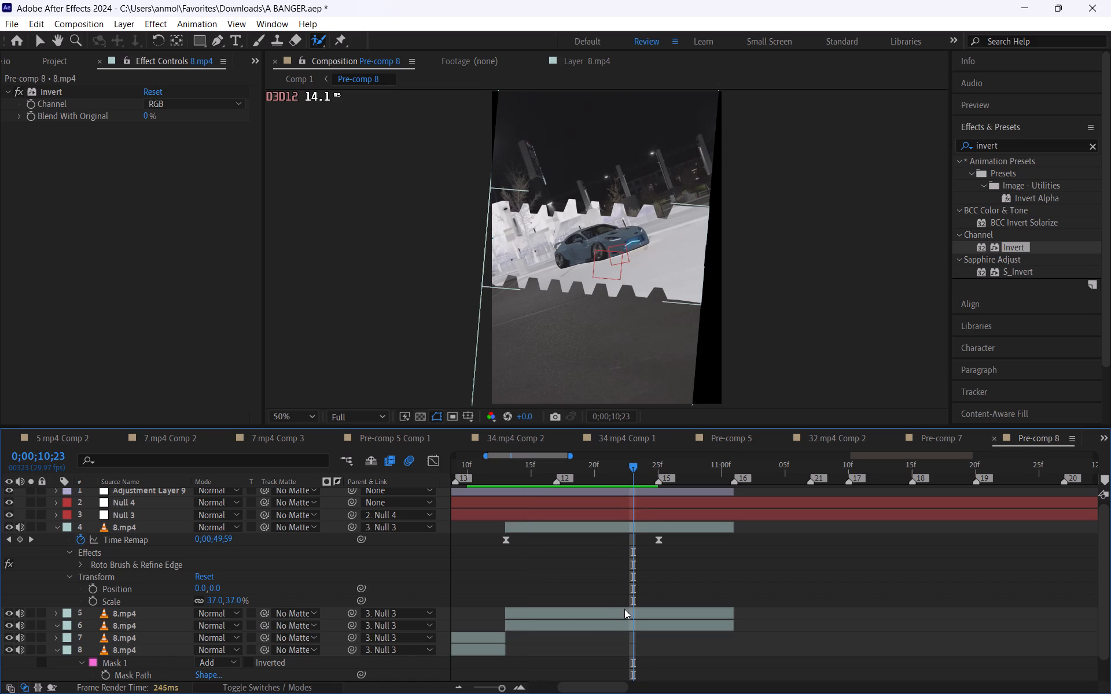
left_click(564, 612)
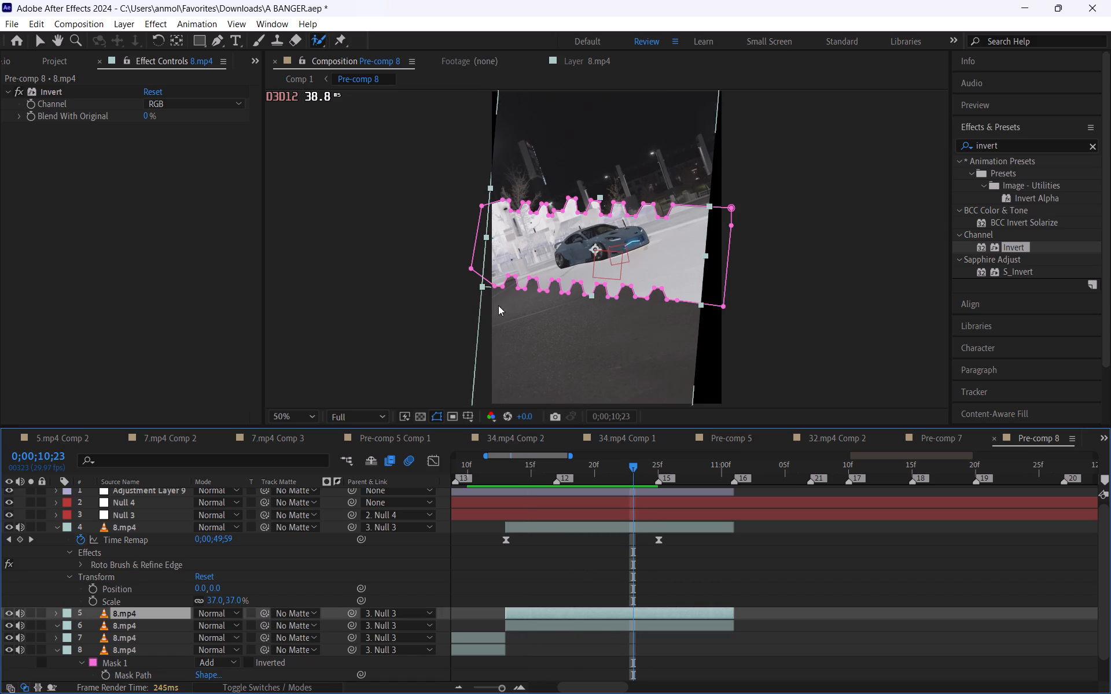
left_click(517, 280)
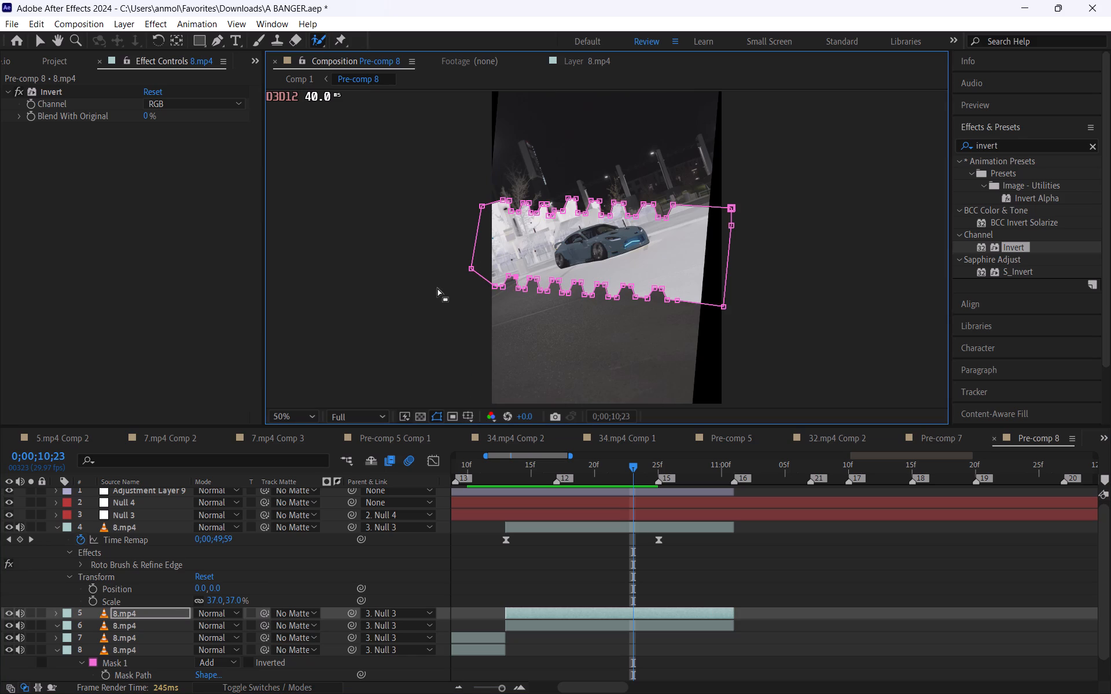
left_click_drag(445, 257, 601, 346)
left_click(680, 397)
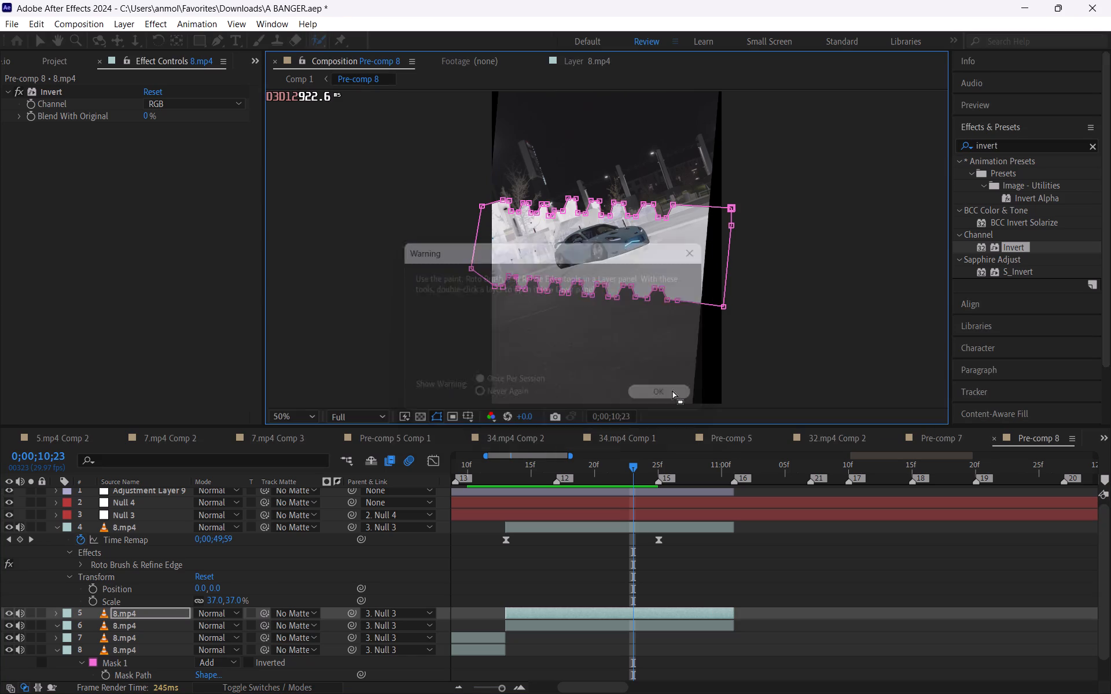
left_click_drag(454, 250, 746, 345)
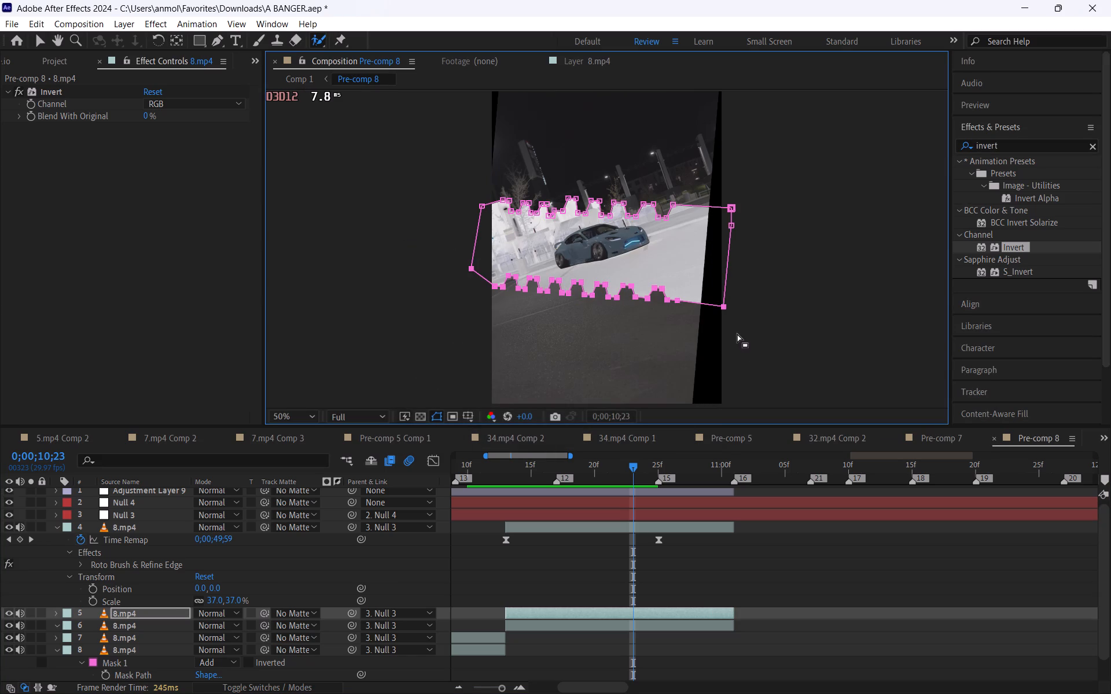
left_click_drag(725, 308, 764, 312, "alt")
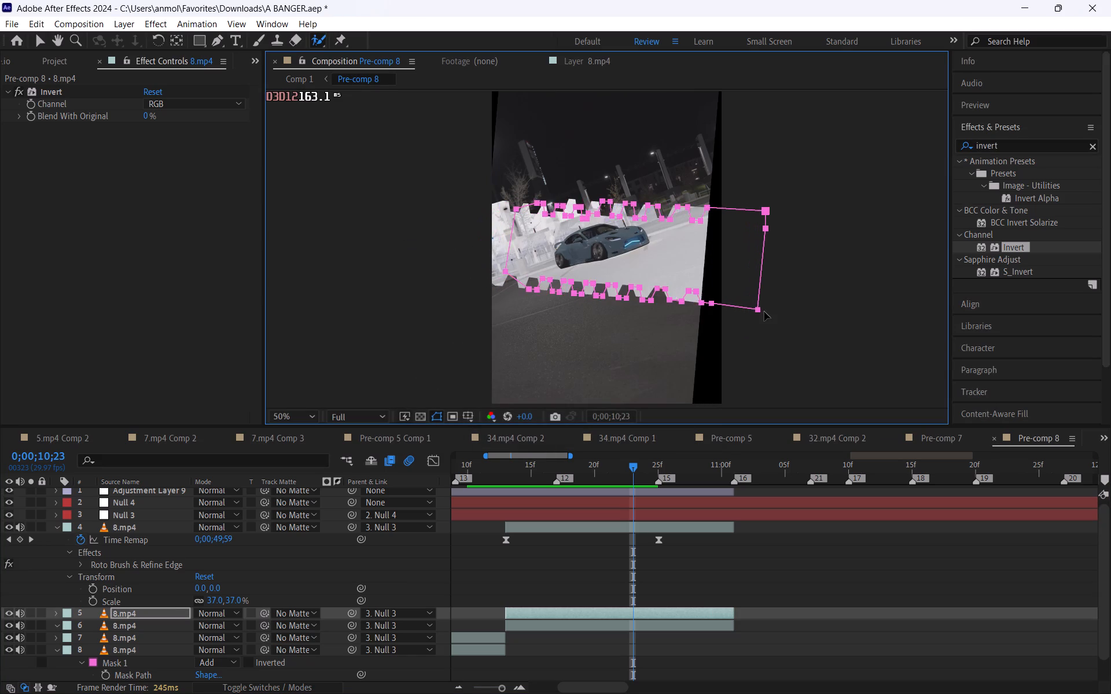
left_click_drag(764, 312, 764, 314, "alt")
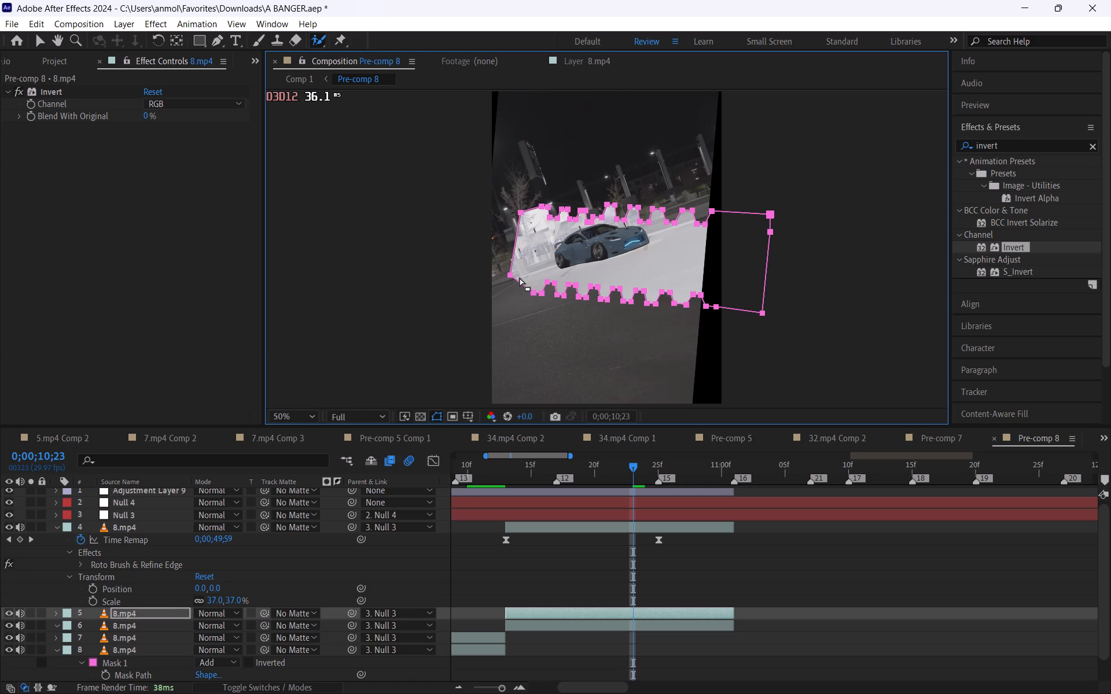
left_click_drag(512, 275, 487, 271, "alt")
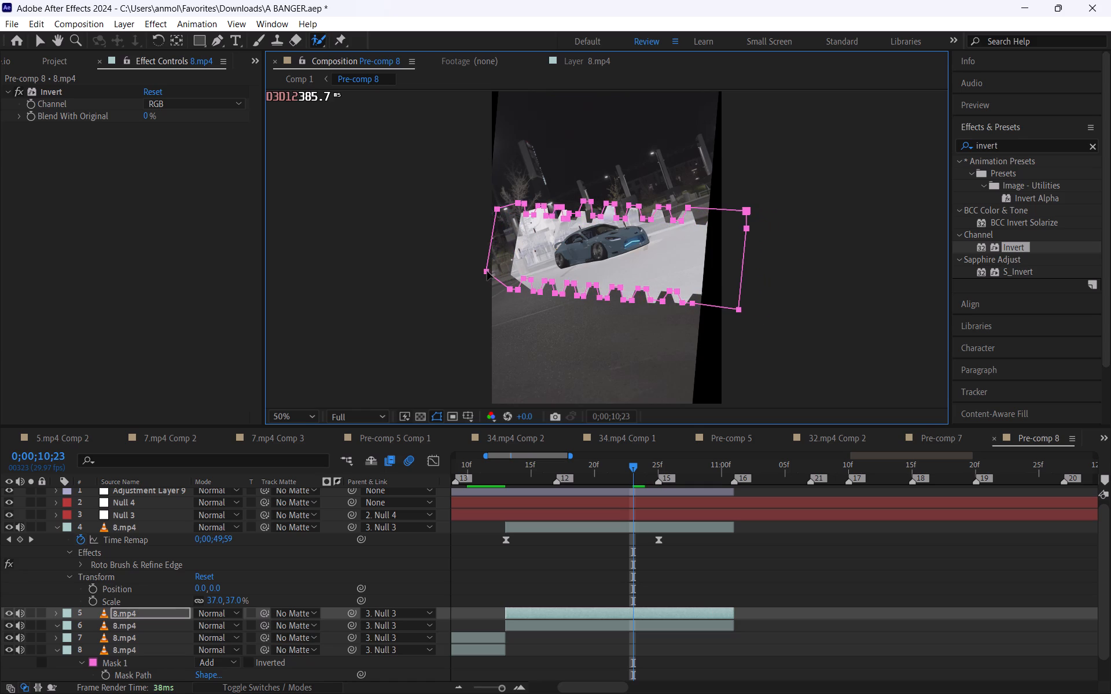
left_click_drag(487, 271, 477, 268, "alt")
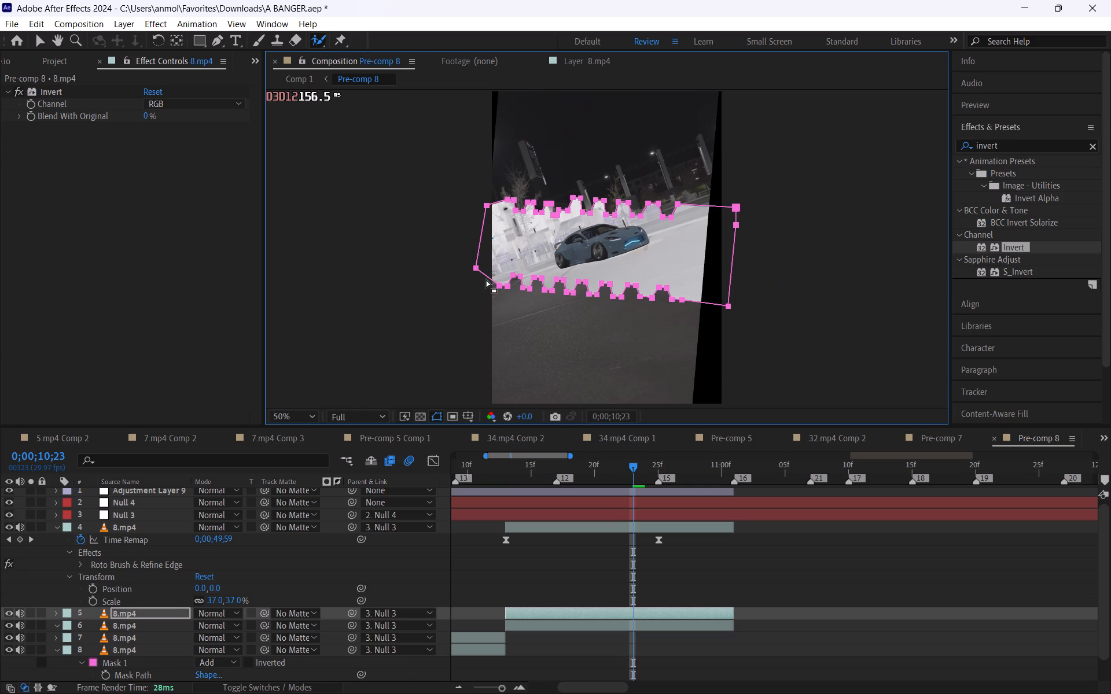
left_click(639, 582)
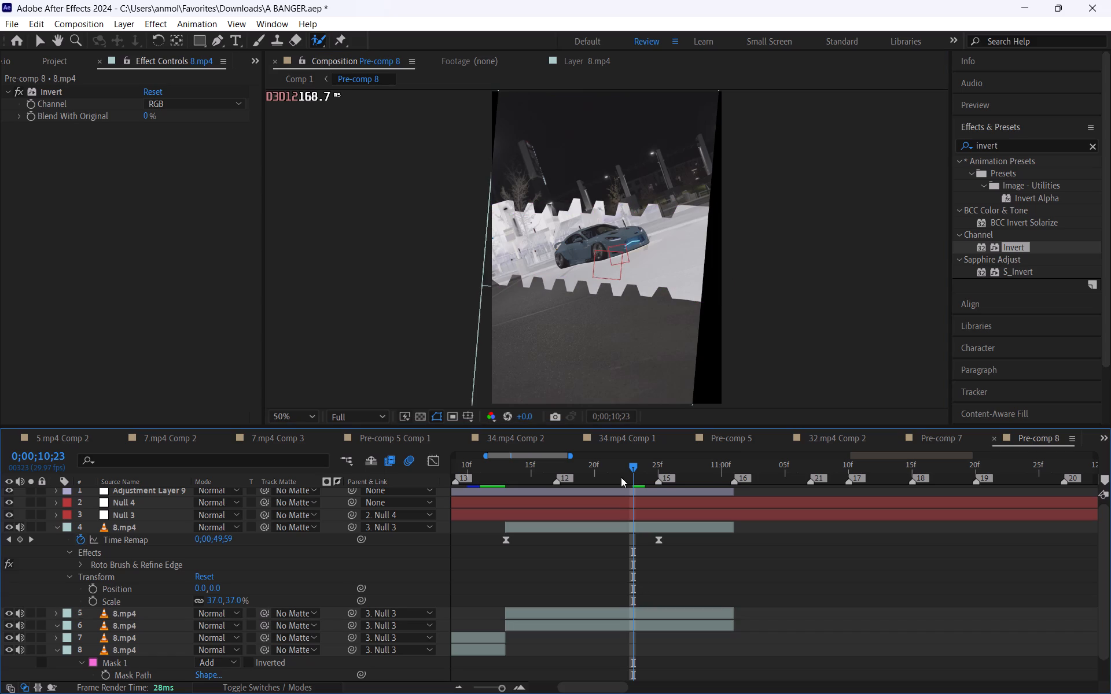
Scrub between 0;00;10;23 and 0;00;10;02 to examine the inverted, masked background around the car.
left_click_drag(631, 466, 540, 465)
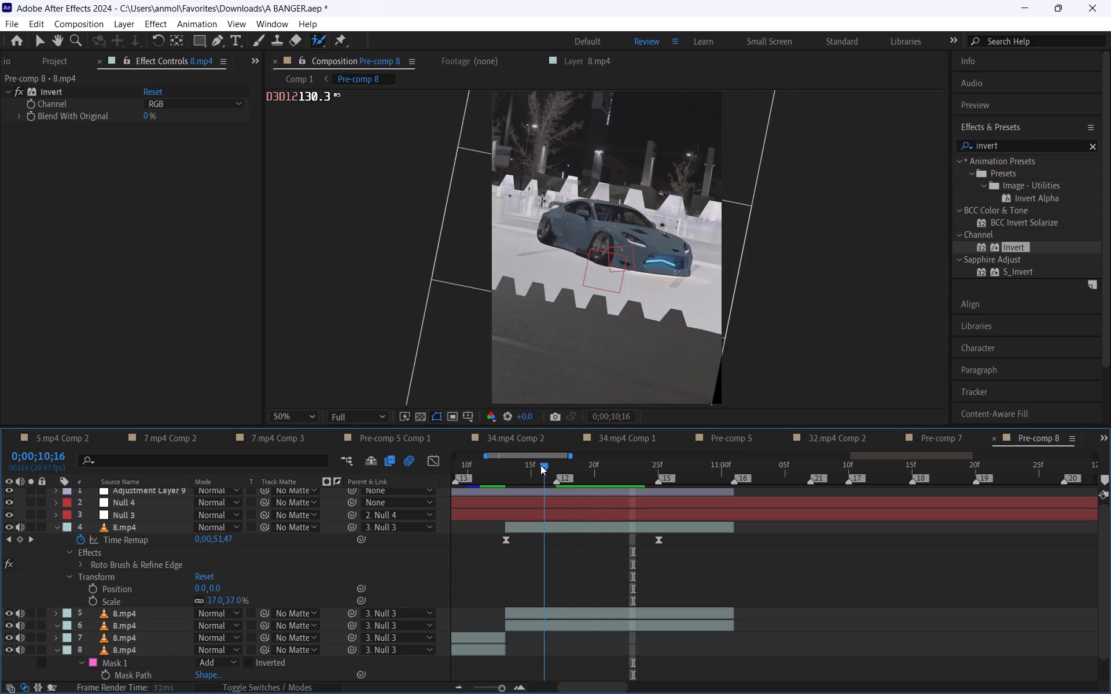
left_click_drag(540, 465, 606, 477)
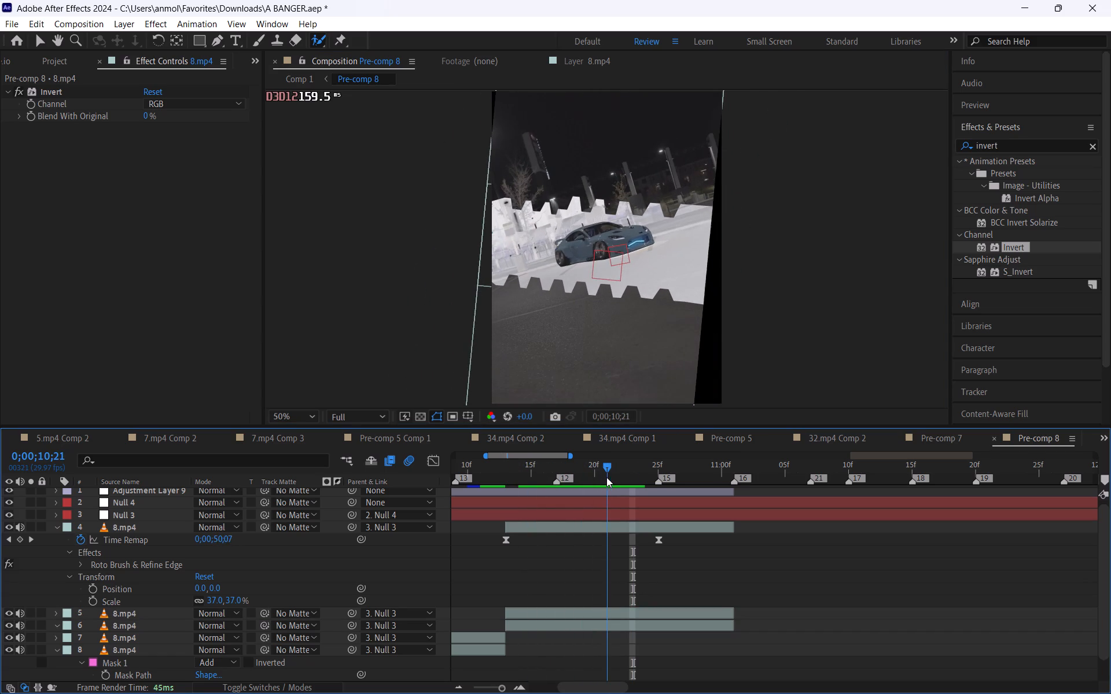
left_click_drag(606, 477, 627, 488)
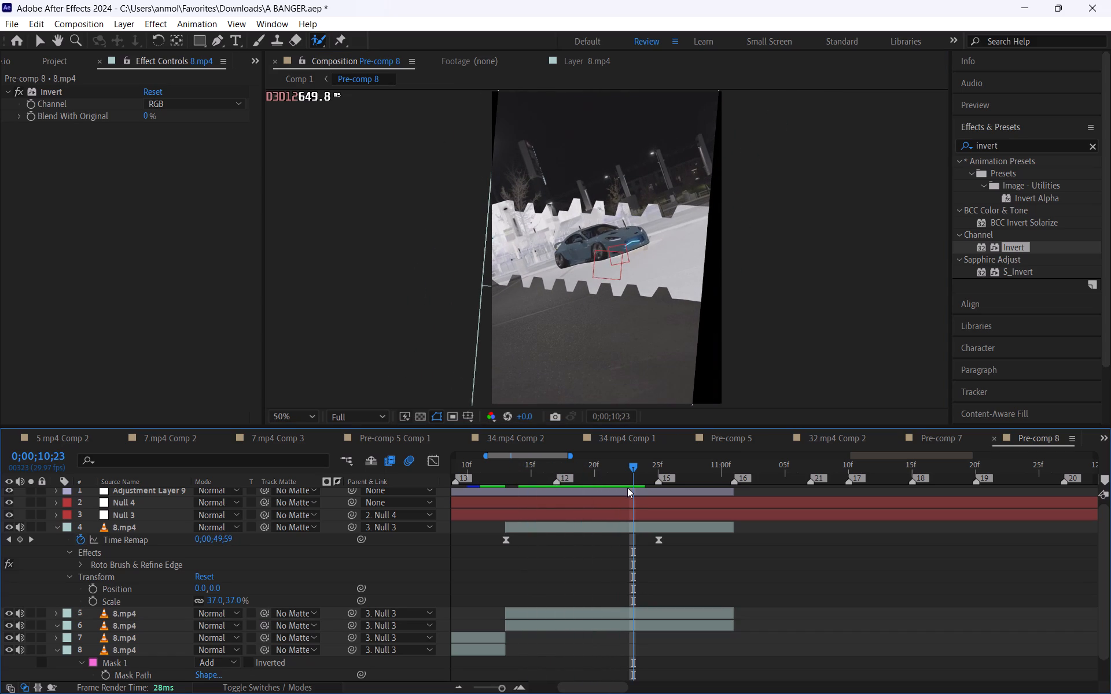
left_click_drag(627, 488, 627, 493)
left_click_drag(627, 493, 612, 496)
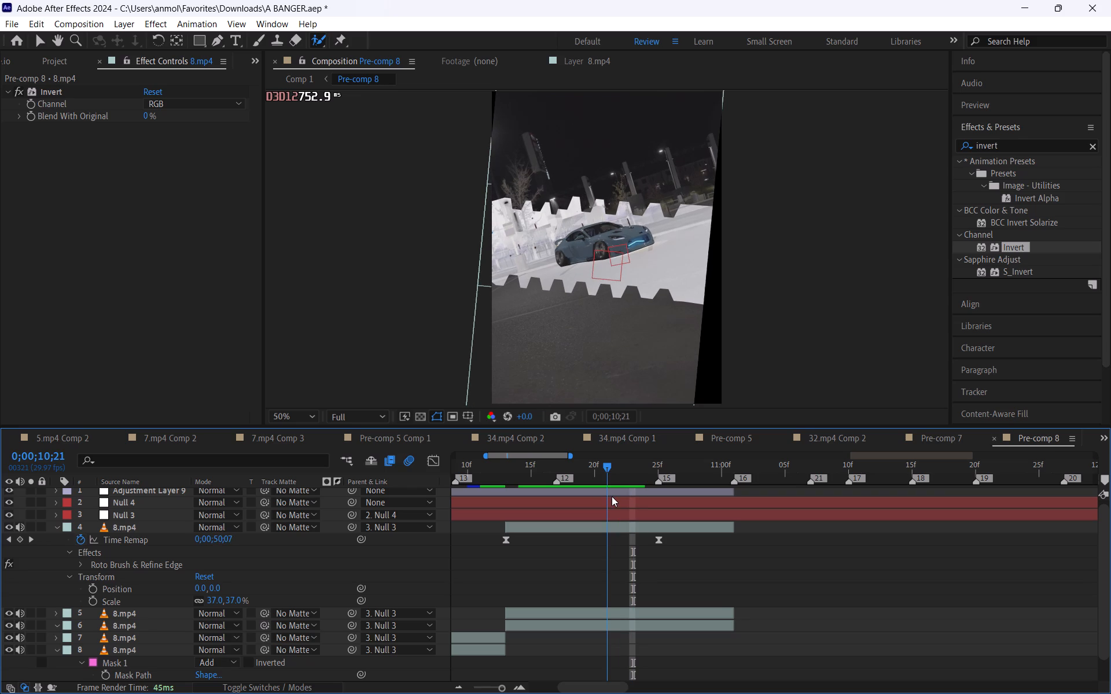
left_click_drag(612, 496, 612, 497)
left_click_drag(612, 497, 476, 520)
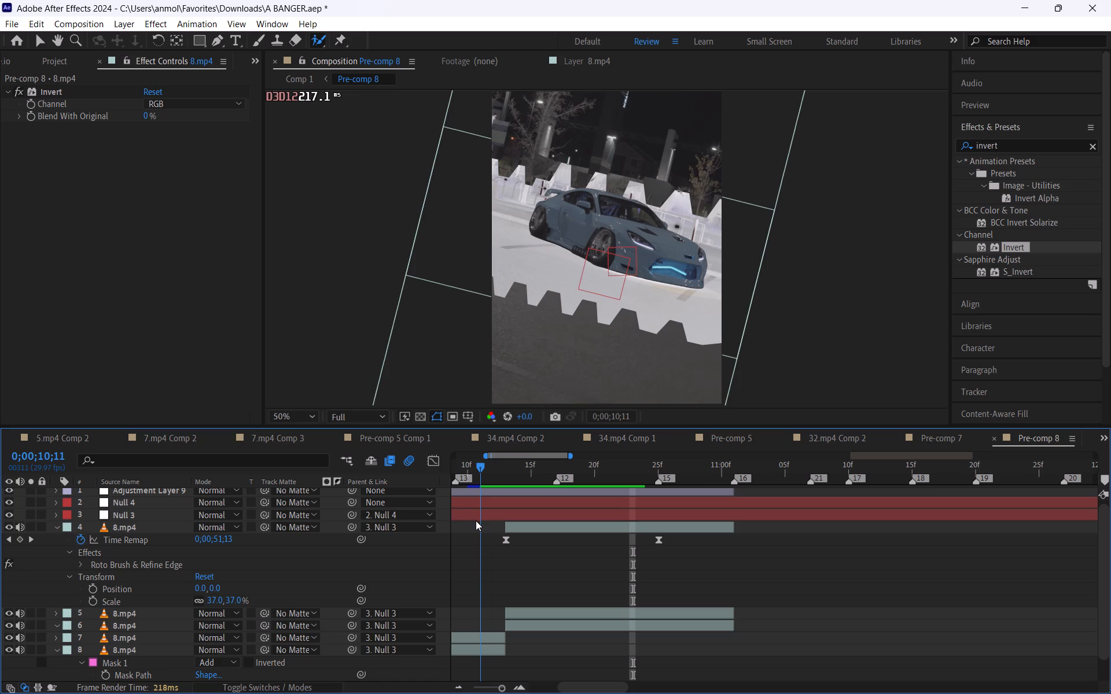
left_click_drag(476, 520, 644, 569)
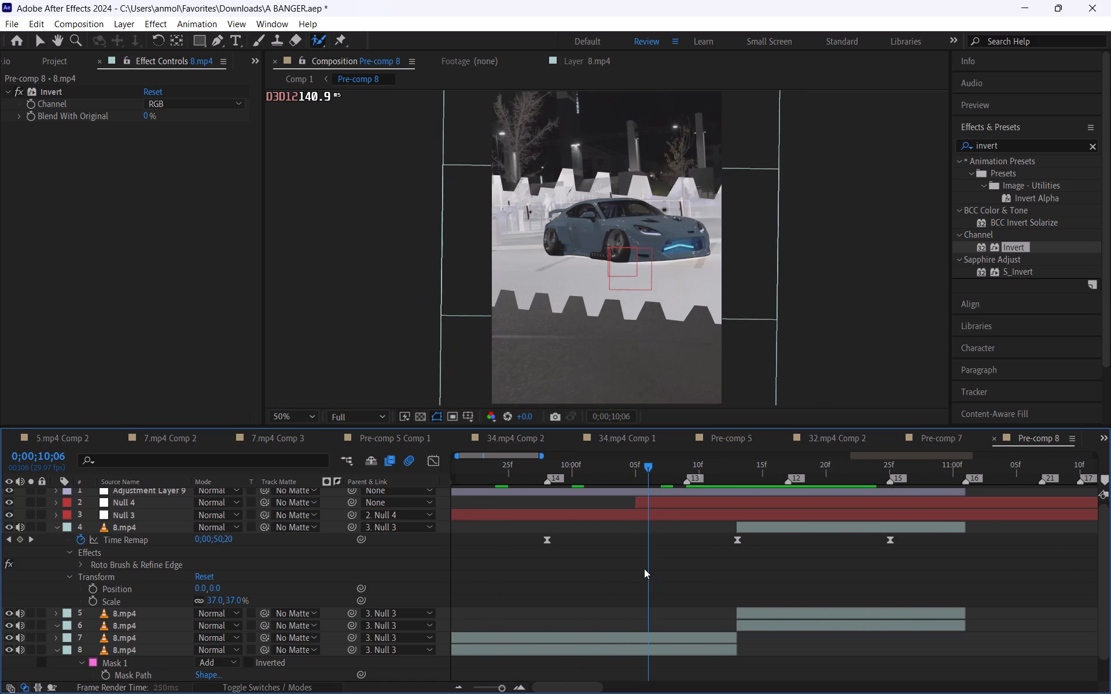
left_click_drag(644, 569, 591, 566)
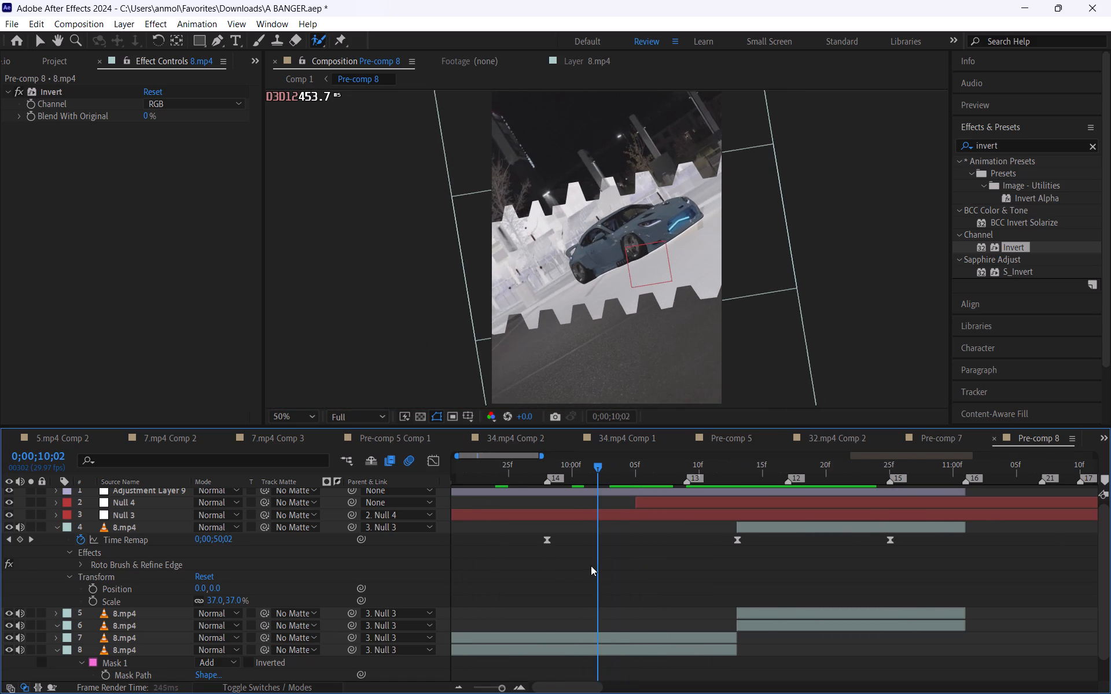
left_click_drag(591, 566, 600, 583)
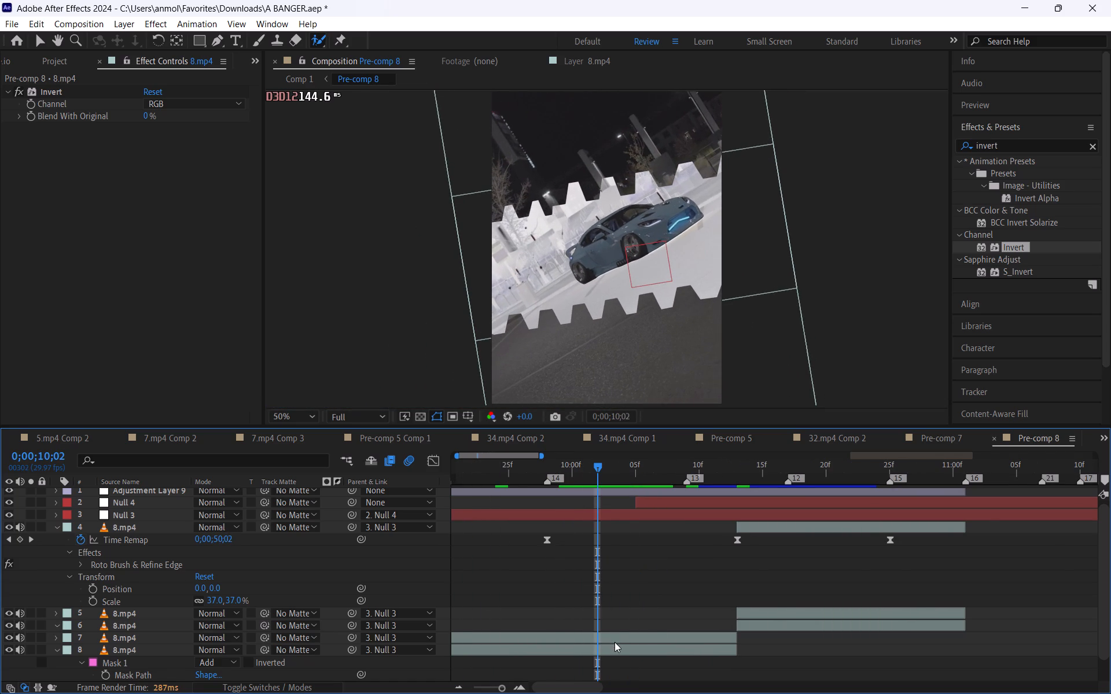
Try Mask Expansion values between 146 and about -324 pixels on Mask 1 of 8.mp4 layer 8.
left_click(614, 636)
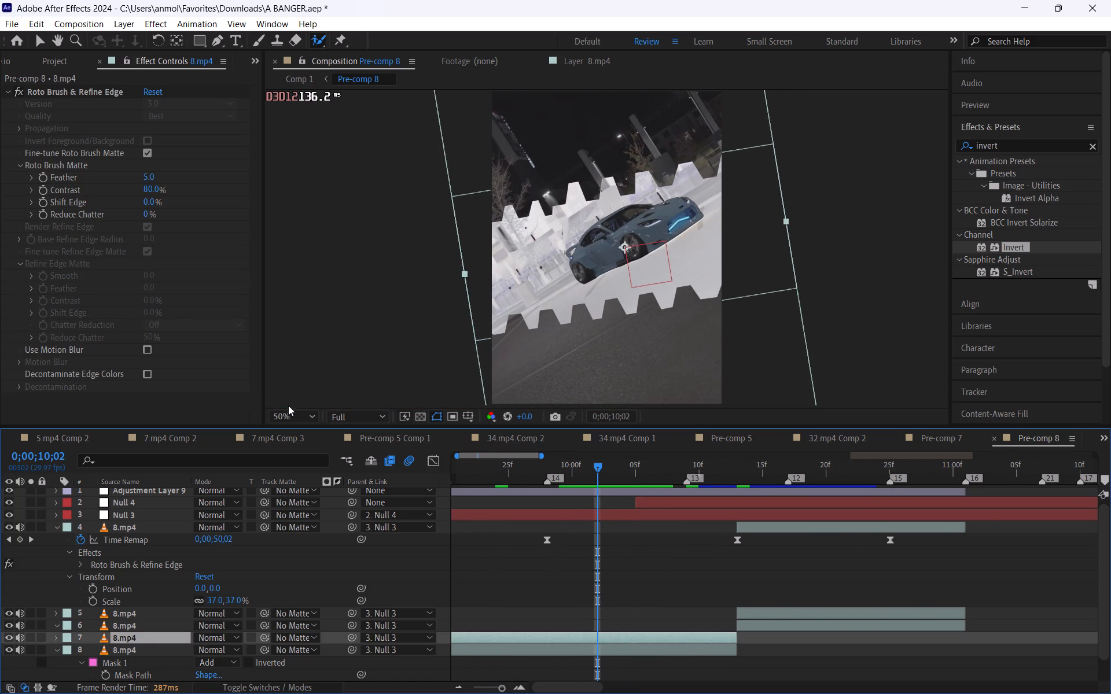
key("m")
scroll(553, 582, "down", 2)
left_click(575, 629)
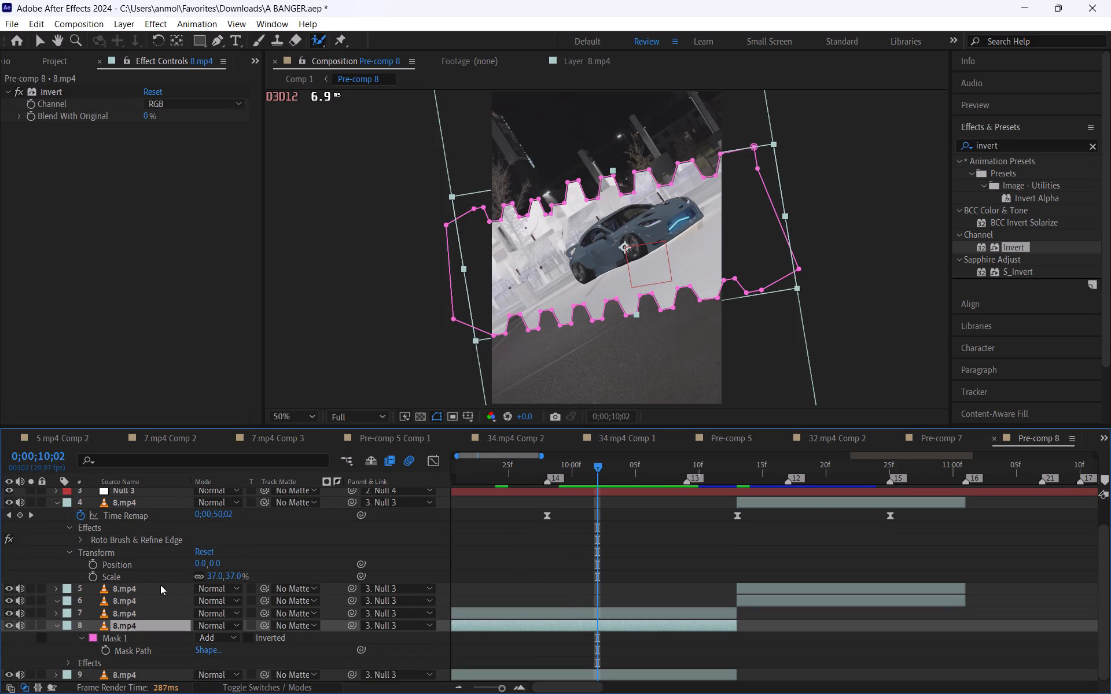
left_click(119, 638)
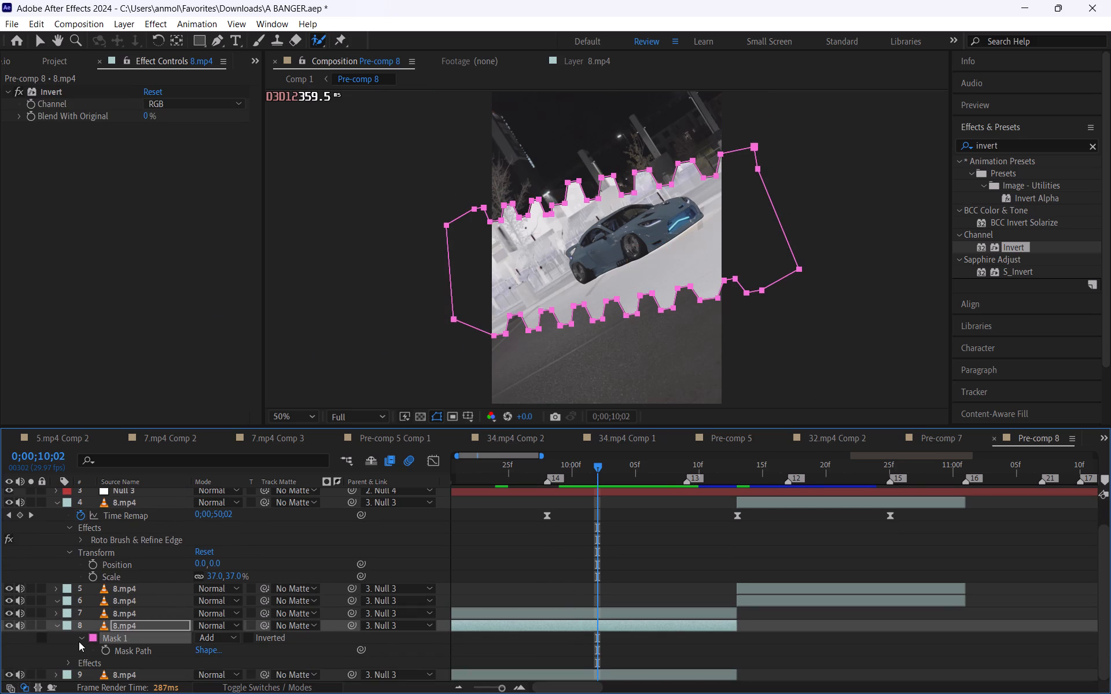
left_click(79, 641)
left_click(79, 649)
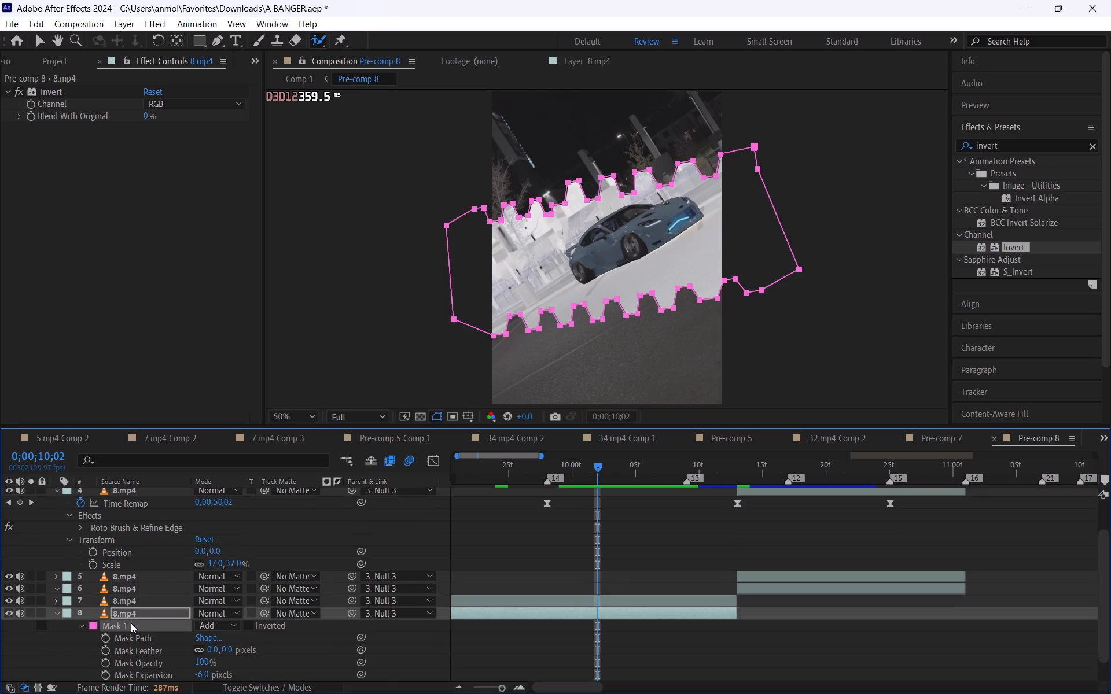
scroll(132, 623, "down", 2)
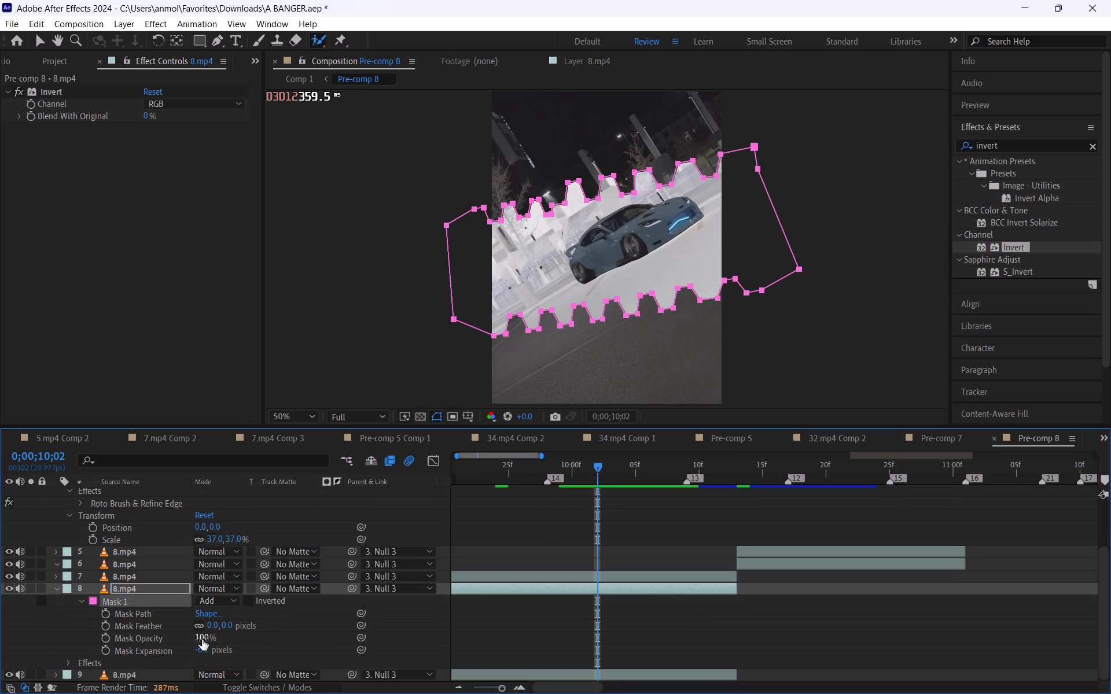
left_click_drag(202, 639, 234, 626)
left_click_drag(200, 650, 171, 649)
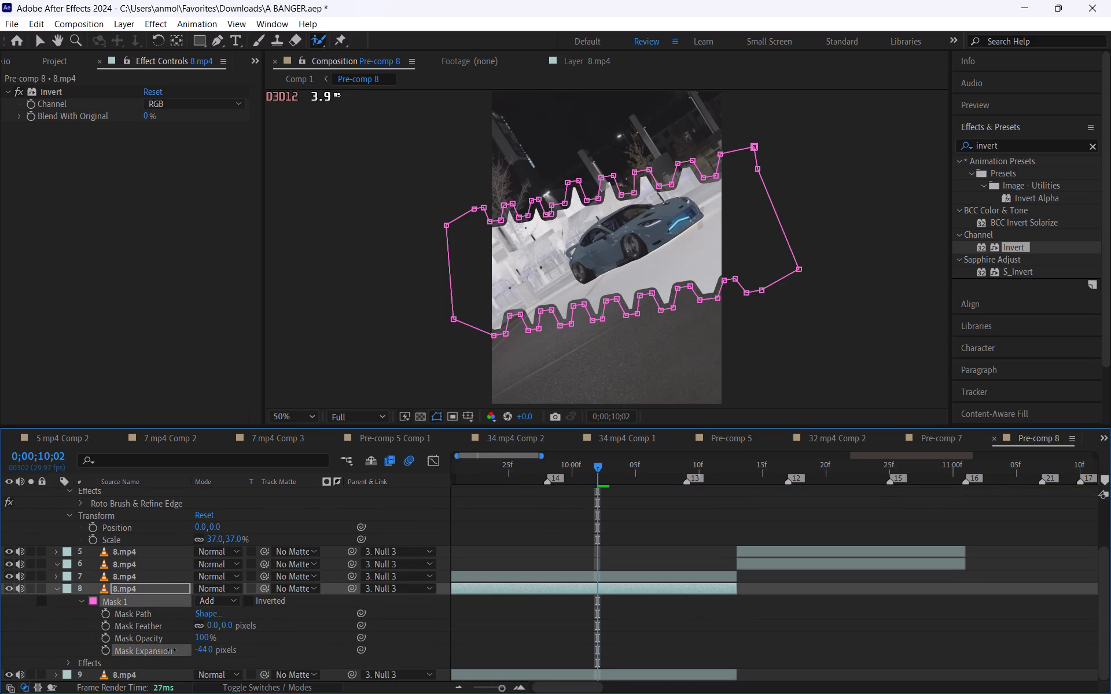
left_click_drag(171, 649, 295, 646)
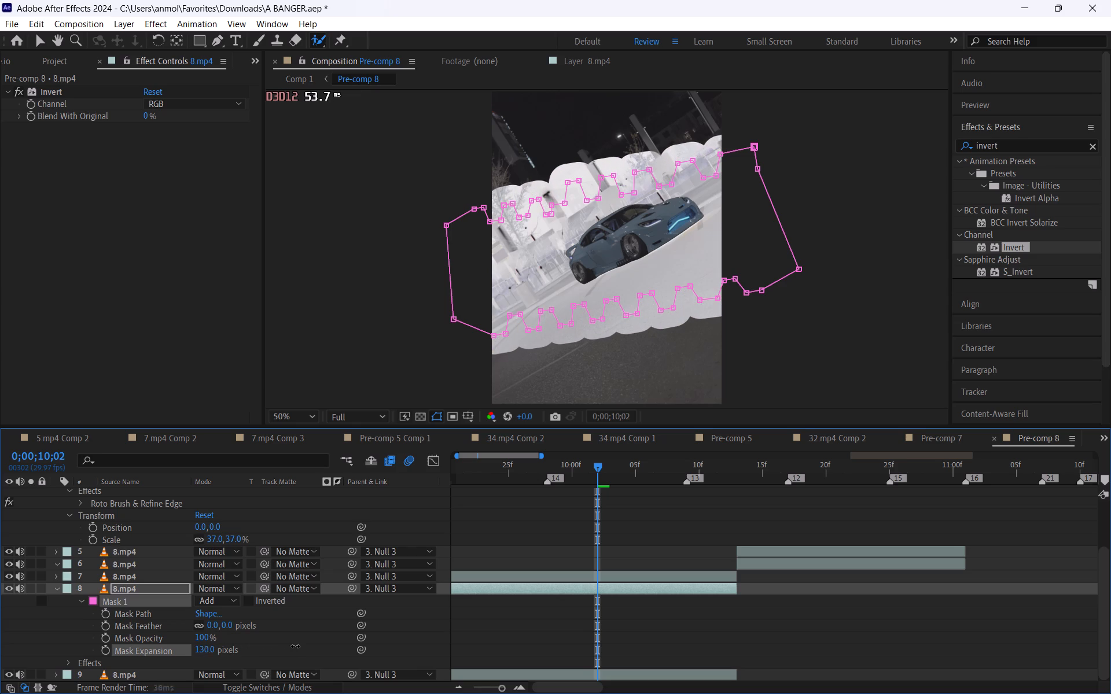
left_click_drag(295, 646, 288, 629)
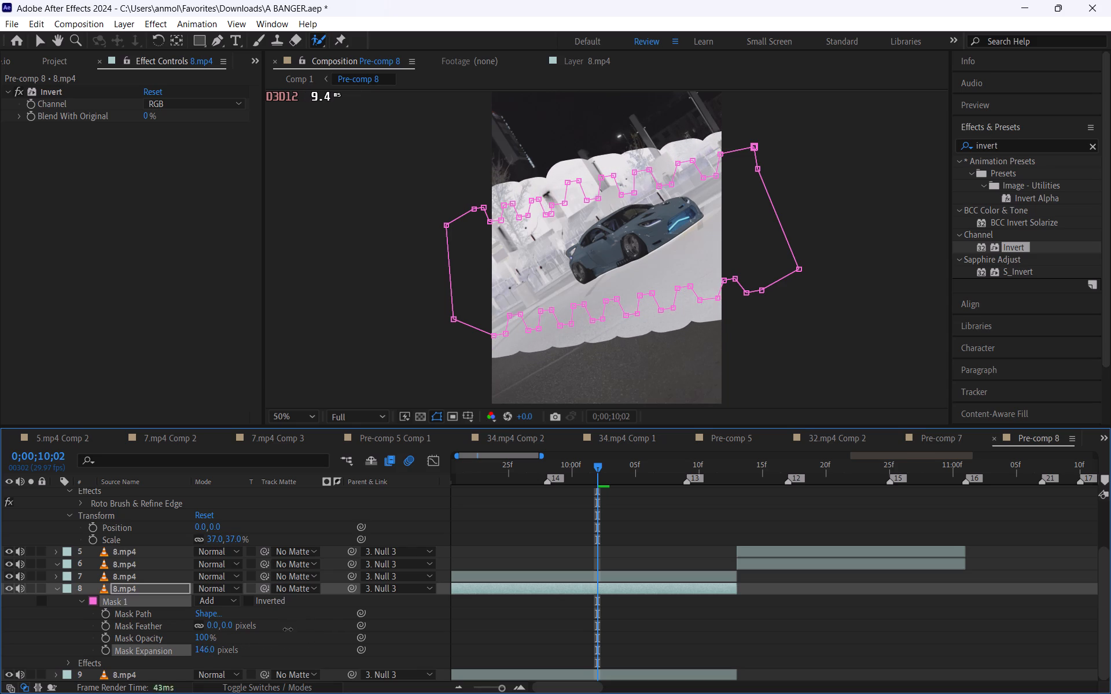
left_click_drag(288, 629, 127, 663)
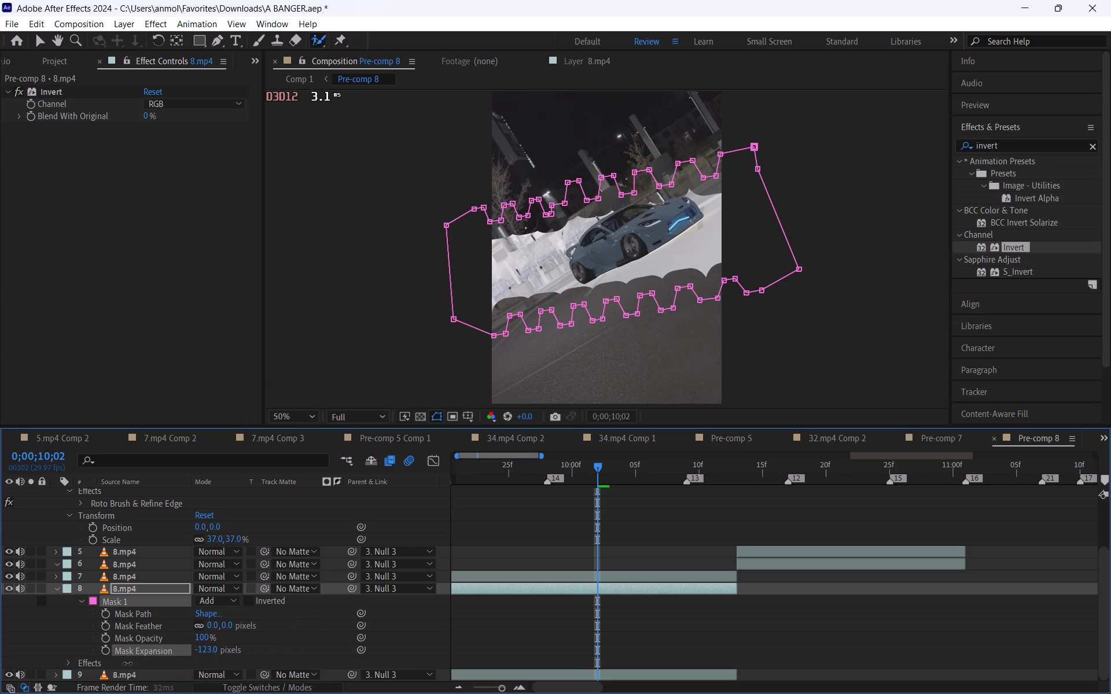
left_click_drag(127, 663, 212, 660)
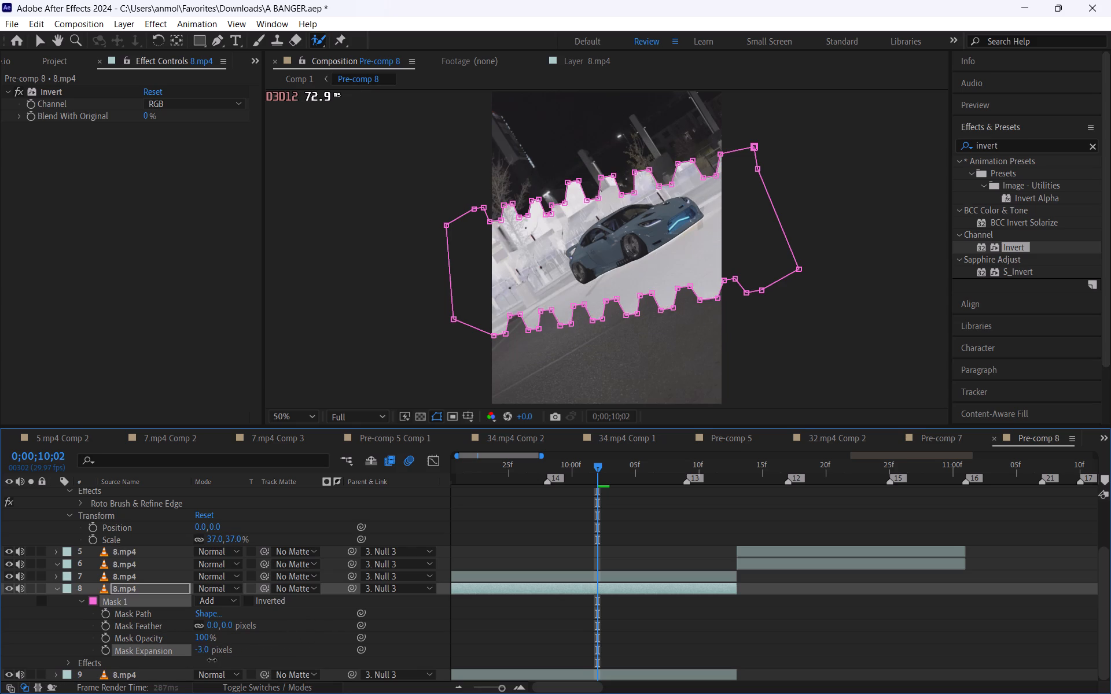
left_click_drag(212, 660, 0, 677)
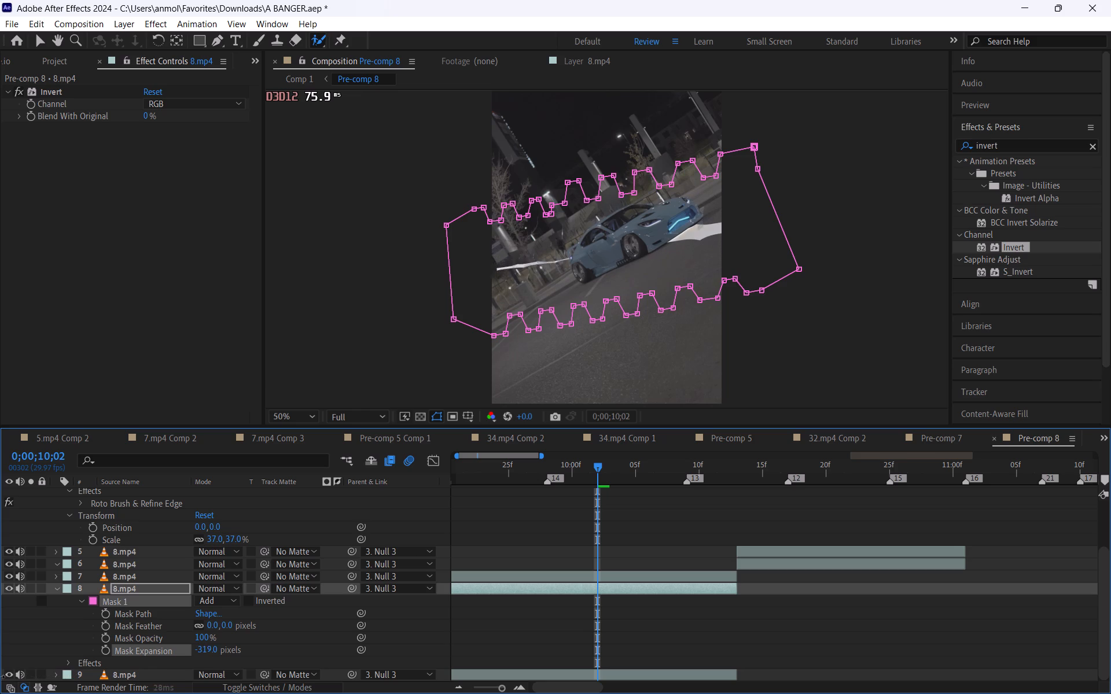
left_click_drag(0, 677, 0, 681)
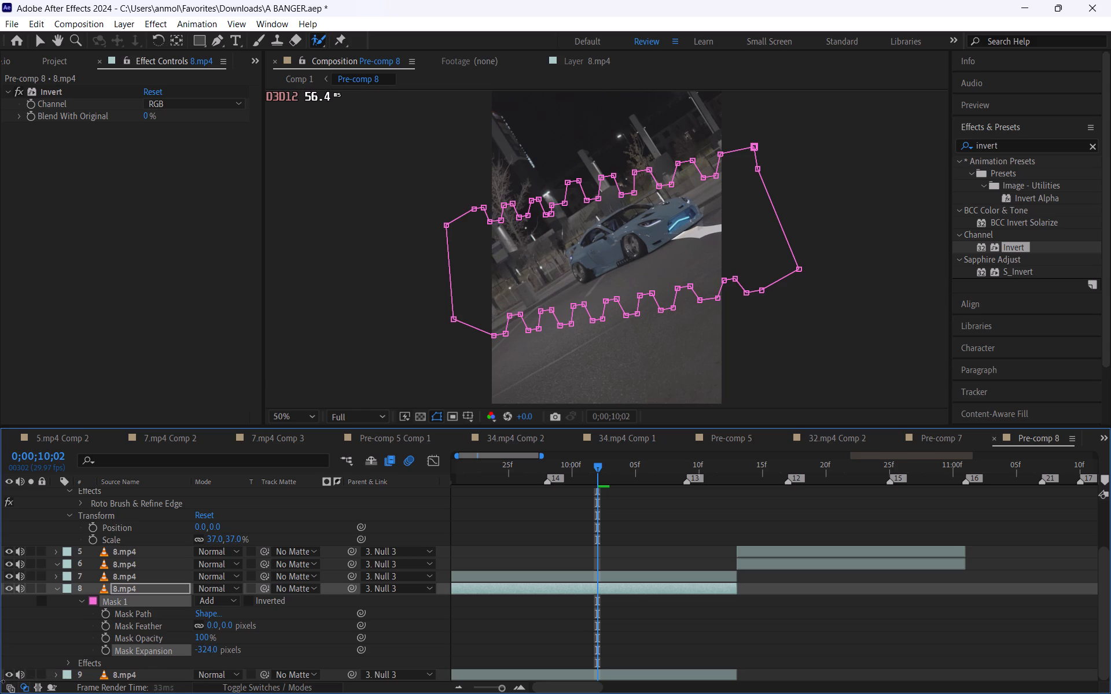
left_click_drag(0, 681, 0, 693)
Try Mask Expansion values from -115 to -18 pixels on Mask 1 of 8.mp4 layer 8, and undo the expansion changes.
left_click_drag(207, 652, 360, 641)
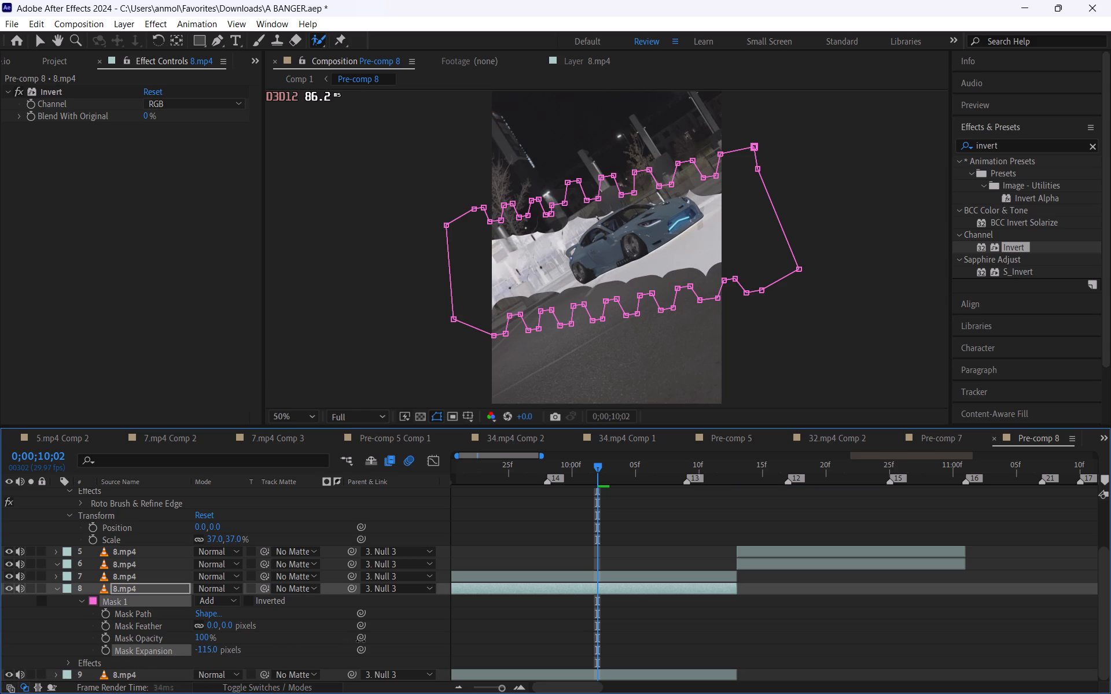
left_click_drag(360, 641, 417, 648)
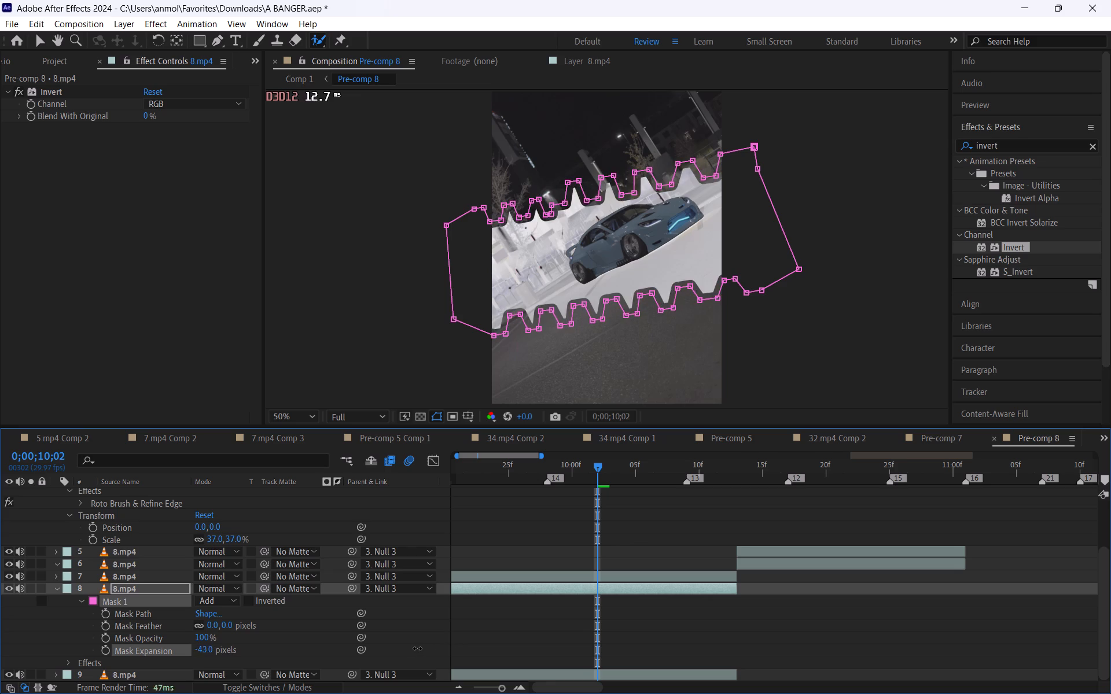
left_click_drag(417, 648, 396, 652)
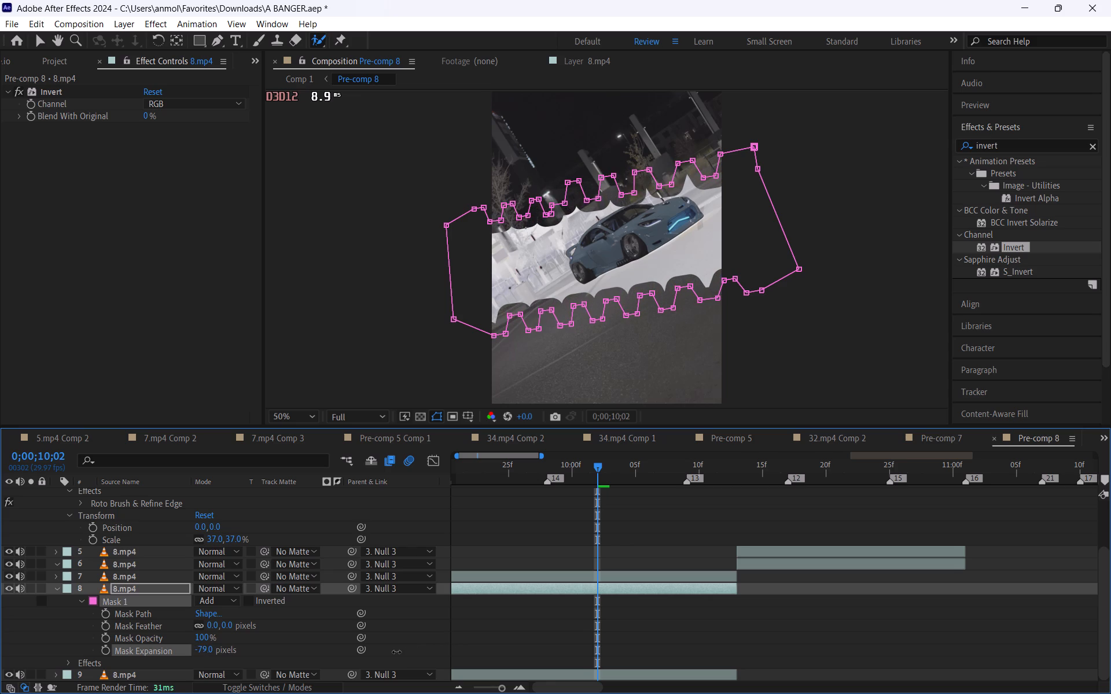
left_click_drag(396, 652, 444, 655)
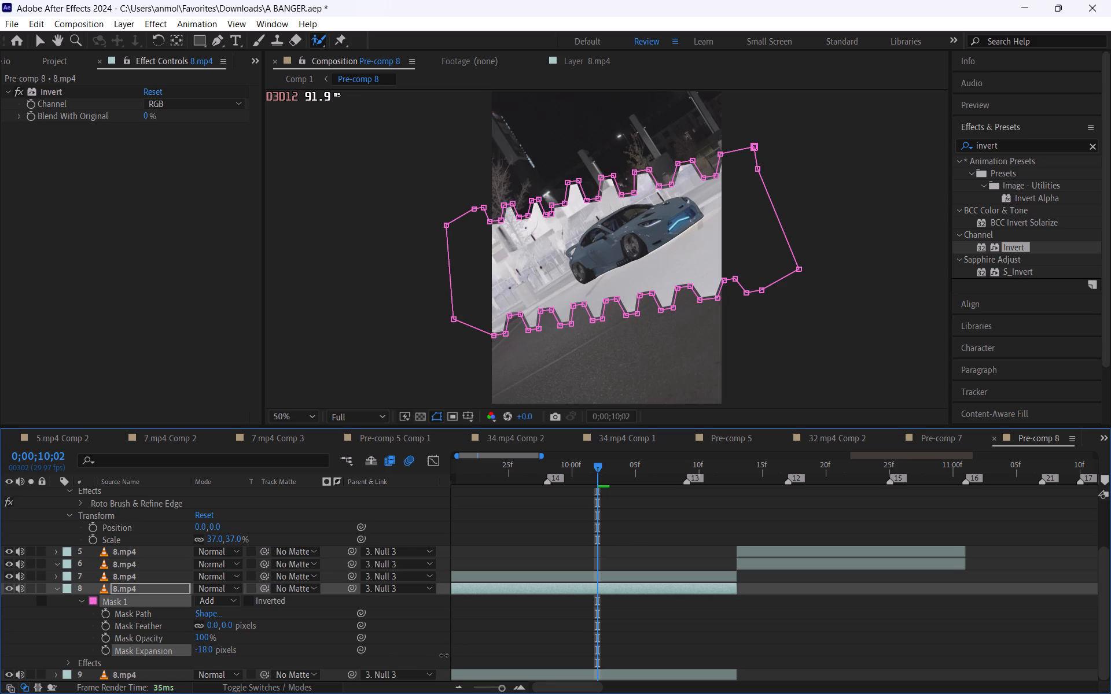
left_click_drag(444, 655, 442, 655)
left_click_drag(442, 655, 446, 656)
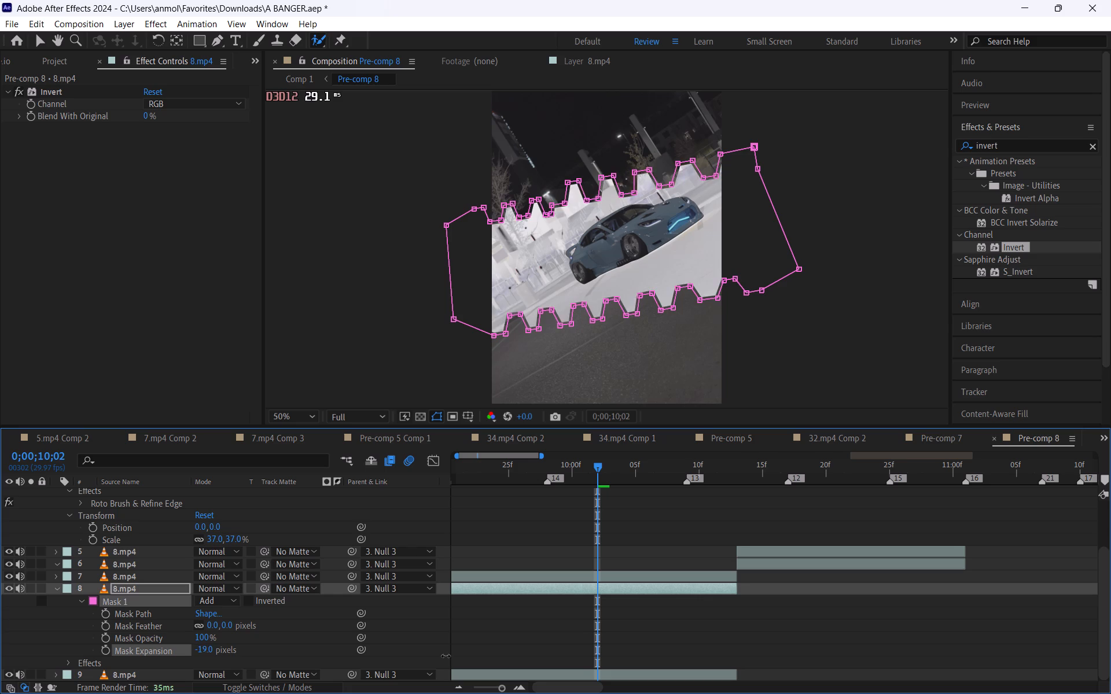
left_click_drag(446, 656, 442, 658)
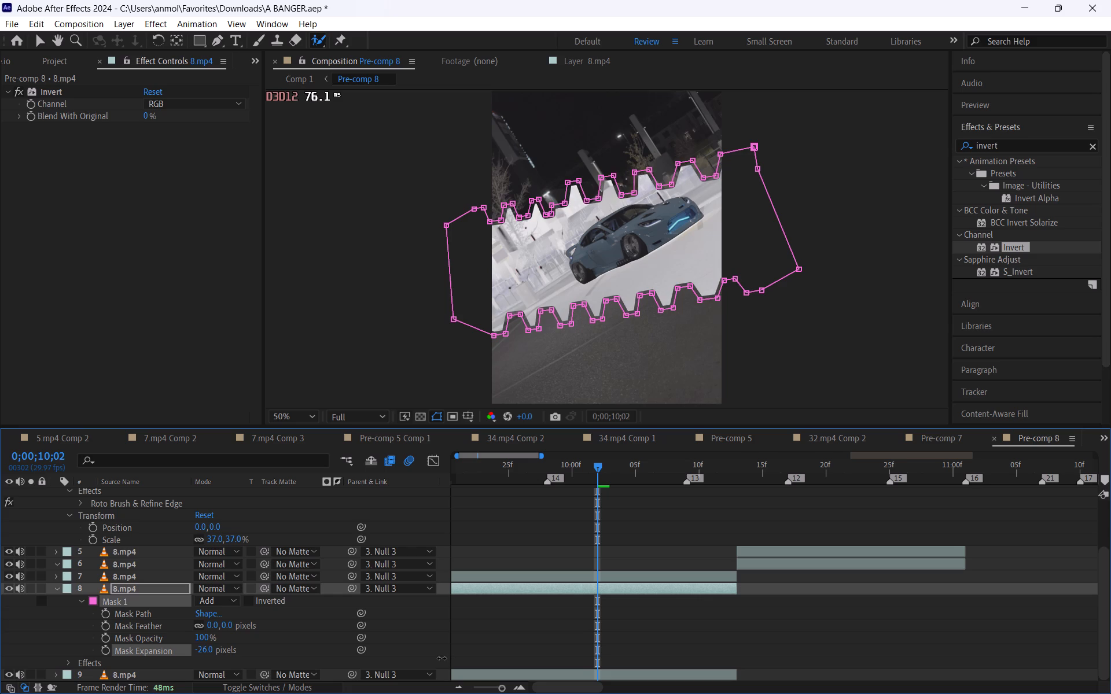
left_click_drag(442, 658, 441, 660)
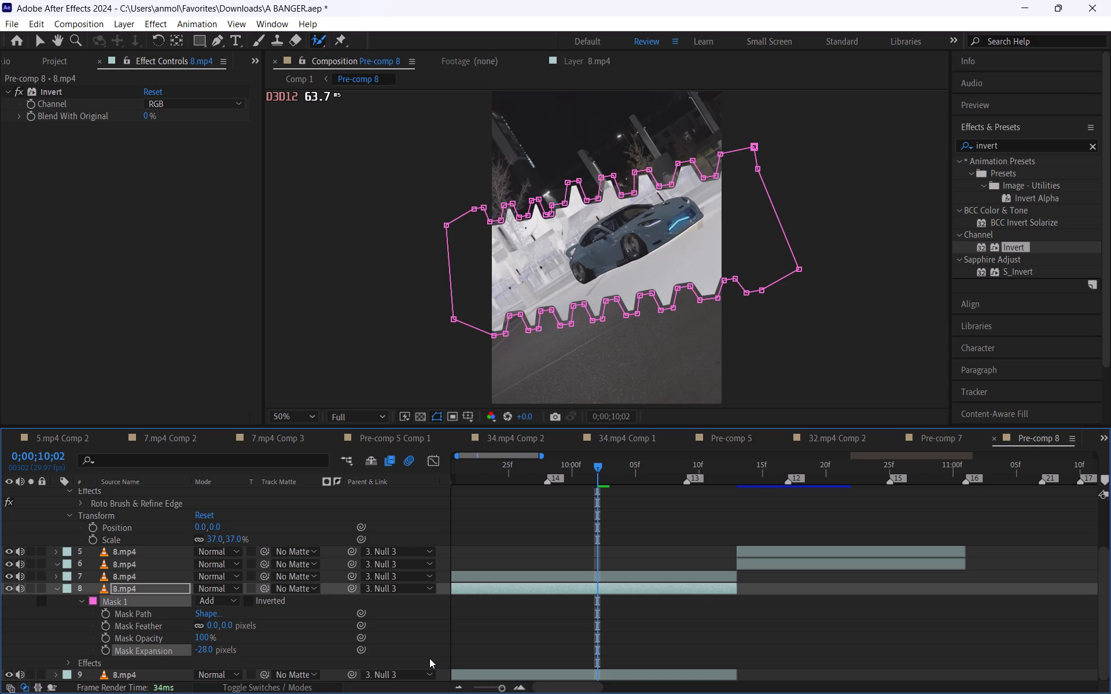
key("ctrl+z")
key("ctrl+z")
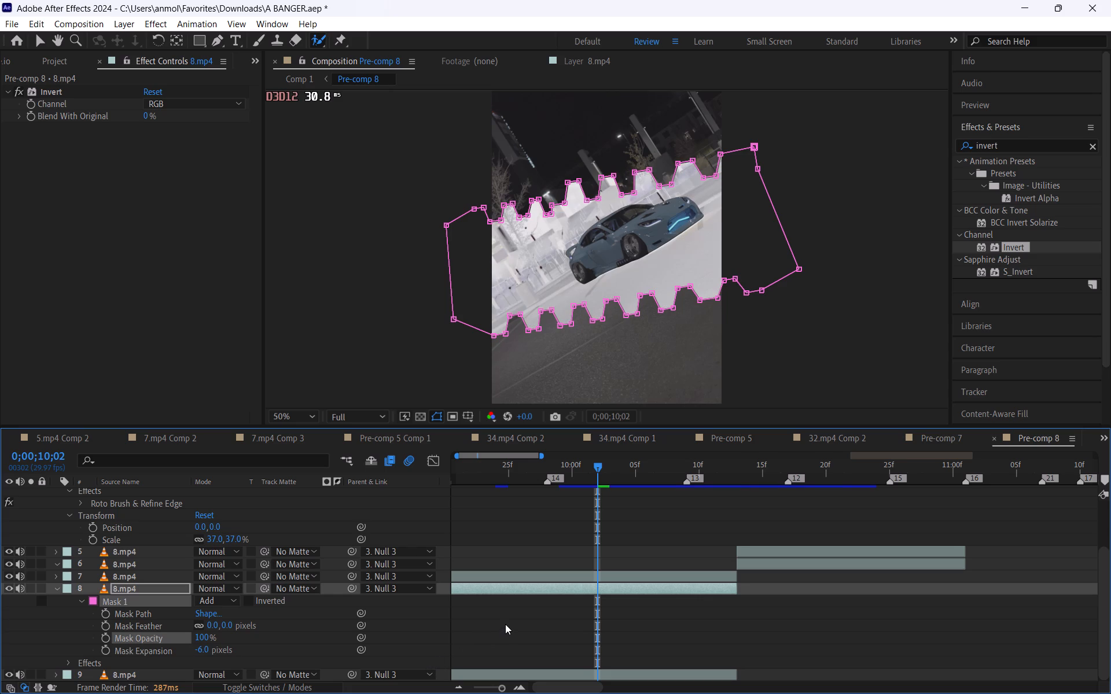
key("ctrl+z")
Set the Mask Expansion of Mask 1 on 8.mp4 layer 8 to 0 pixels.
left_click_drag(204, 650, 200, 649)
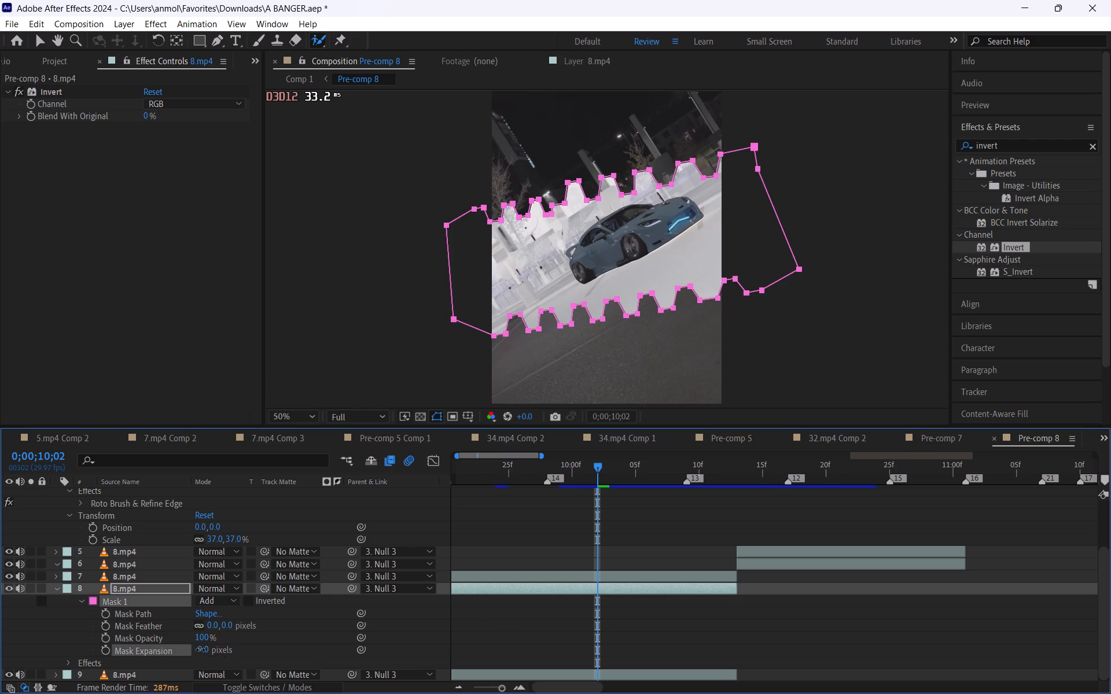
left_click_drag(200, 649, 223, 660)
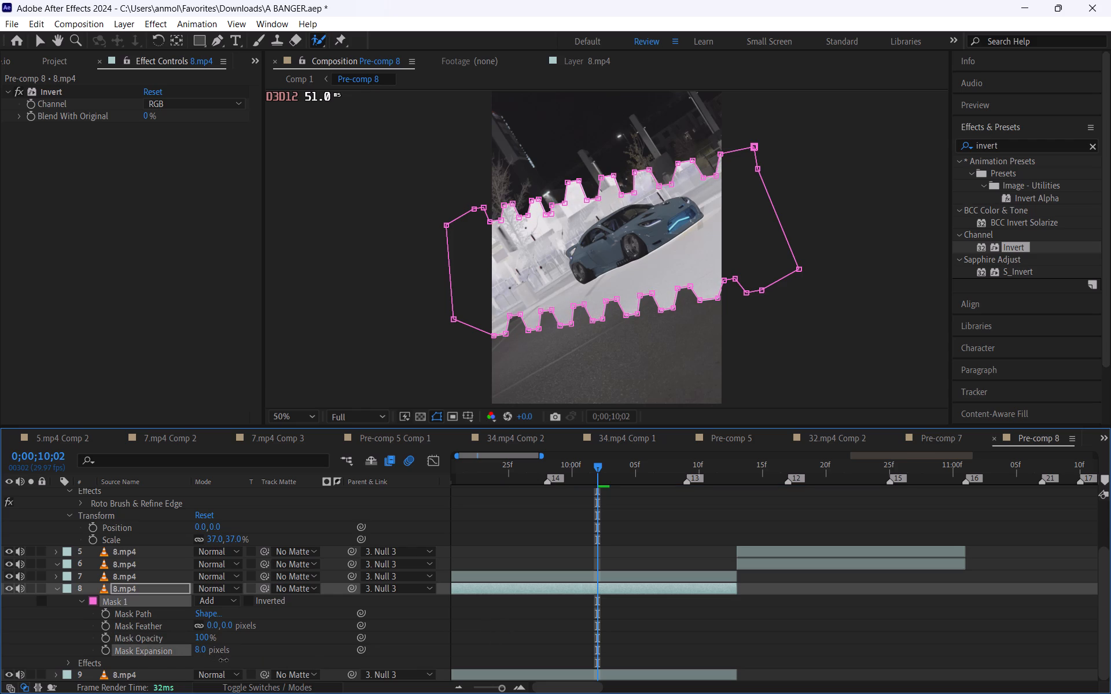
left_click_drag(223, 660, 220, 662)
left_click(518, 619)
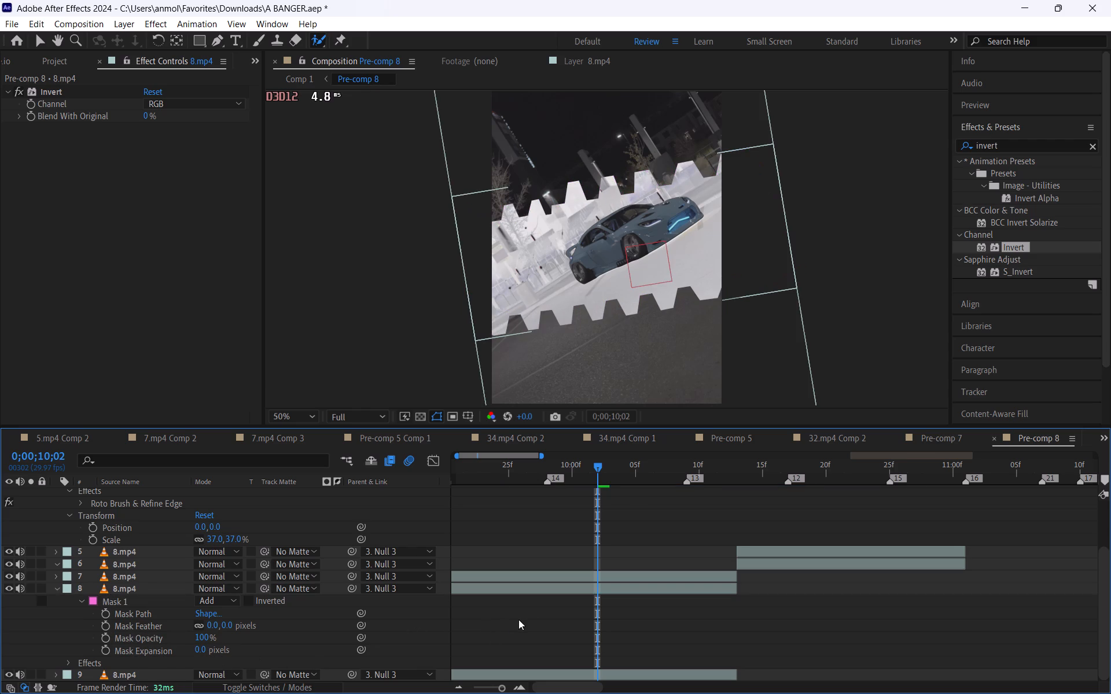
Scale 8.mp4 layer 8, the inverted zigzag-masked background, to 55% in both dimensions.
left_click(542, 590)
key("s")
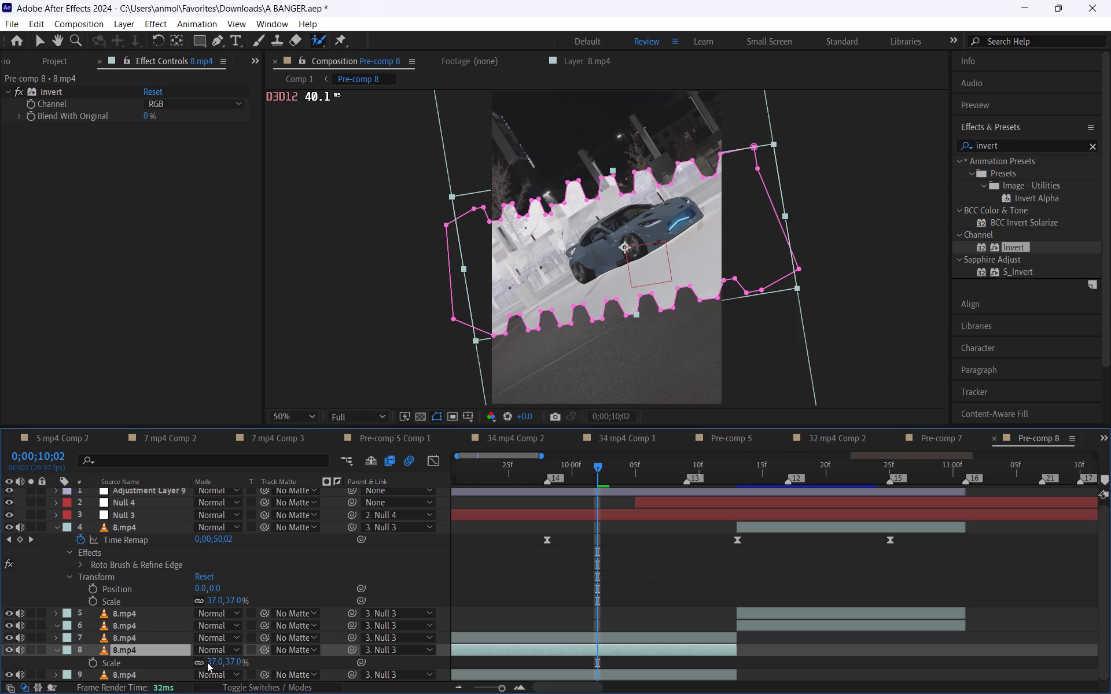
left_click_drag(213, 659, 226, 659)
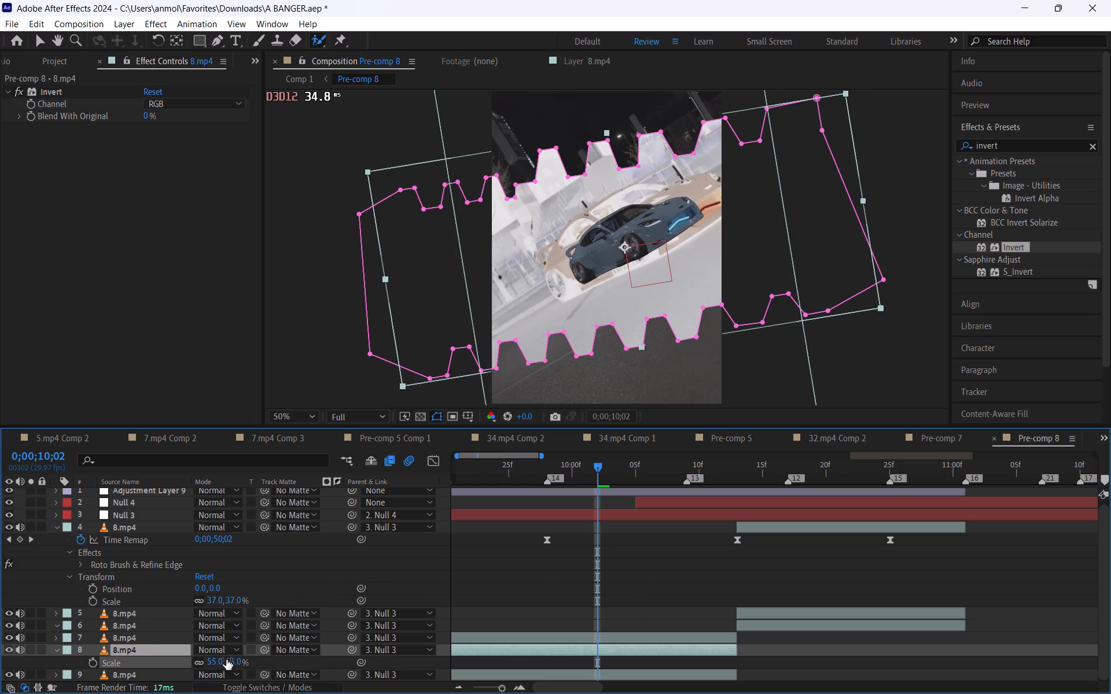
left_click(584, 621)
left_click(598, 643)
left_click(598, 649)
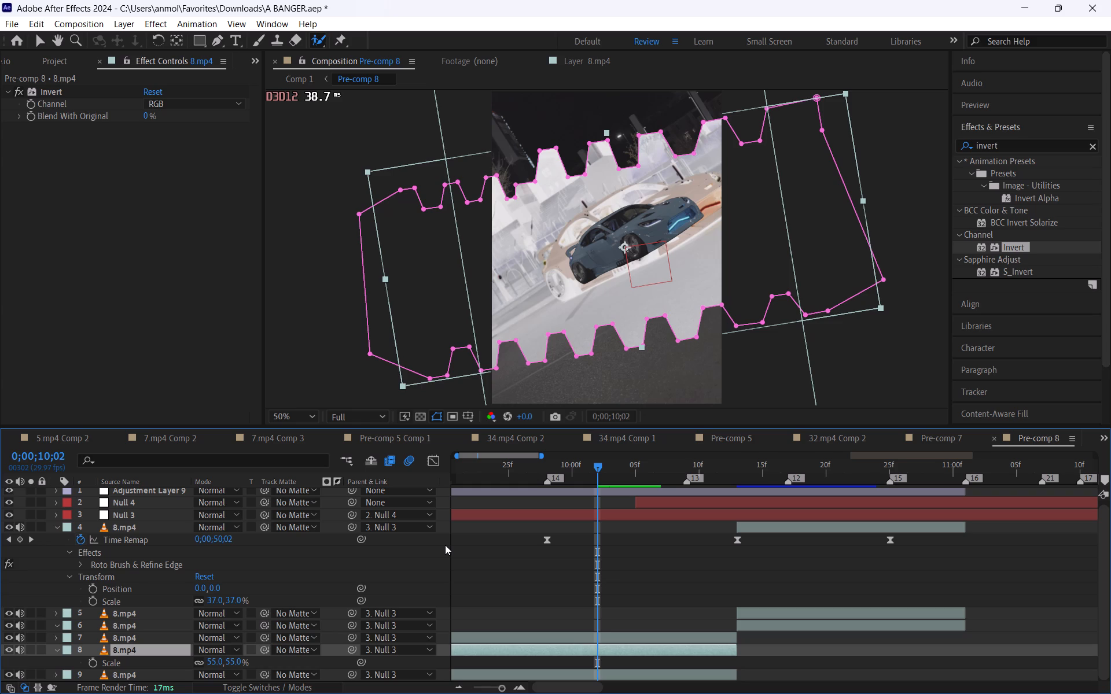
Copy the 55% Scale value from 8.mp4 layer 8 and apply it to the Scale of 8.mp4 layer 6.
left_click(175, 657)
left_click(175, 651)
left_click(215, 659)
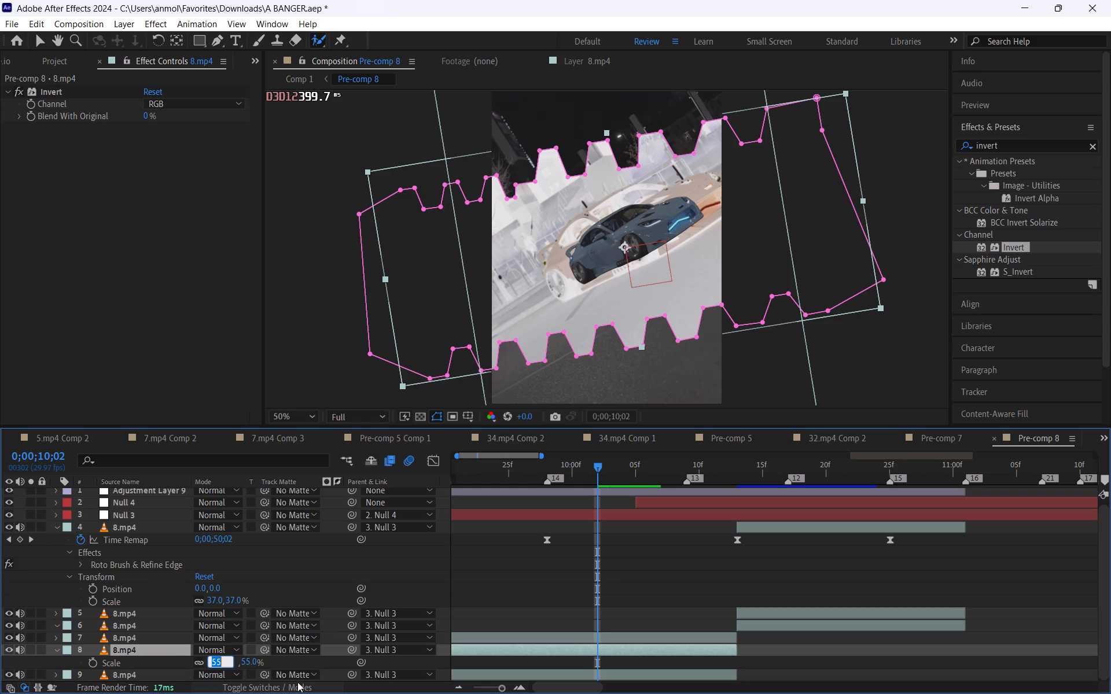
key("ctrl+c")
key("ctrl+c")
key("ctrl+c")
left_click(778, 625)
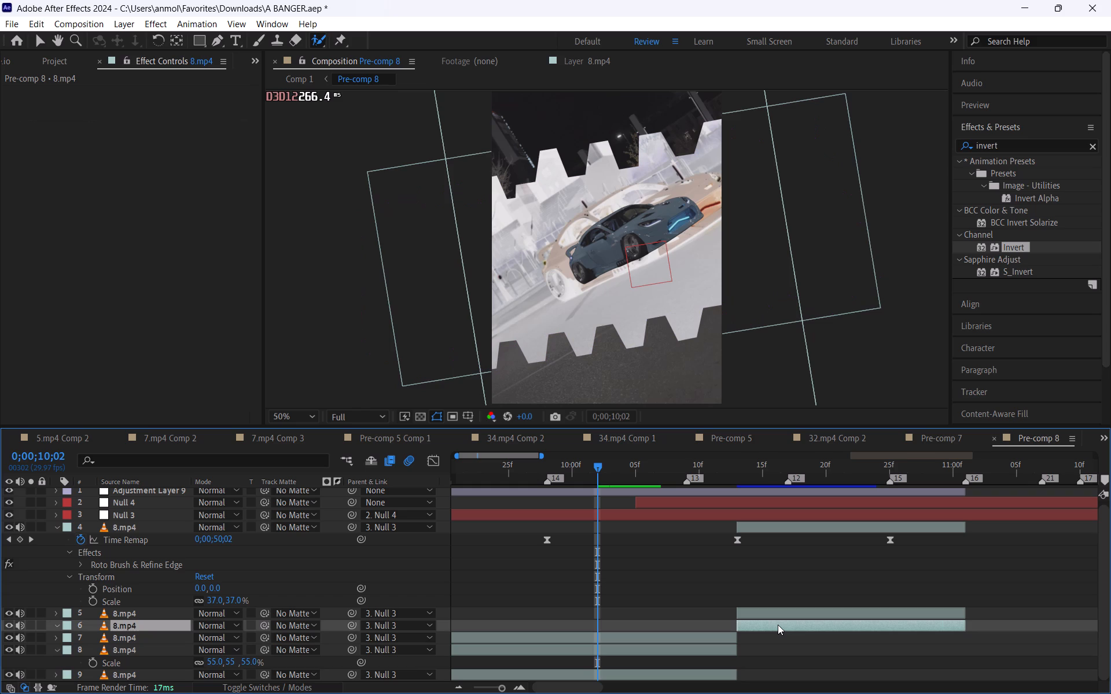
key("s")
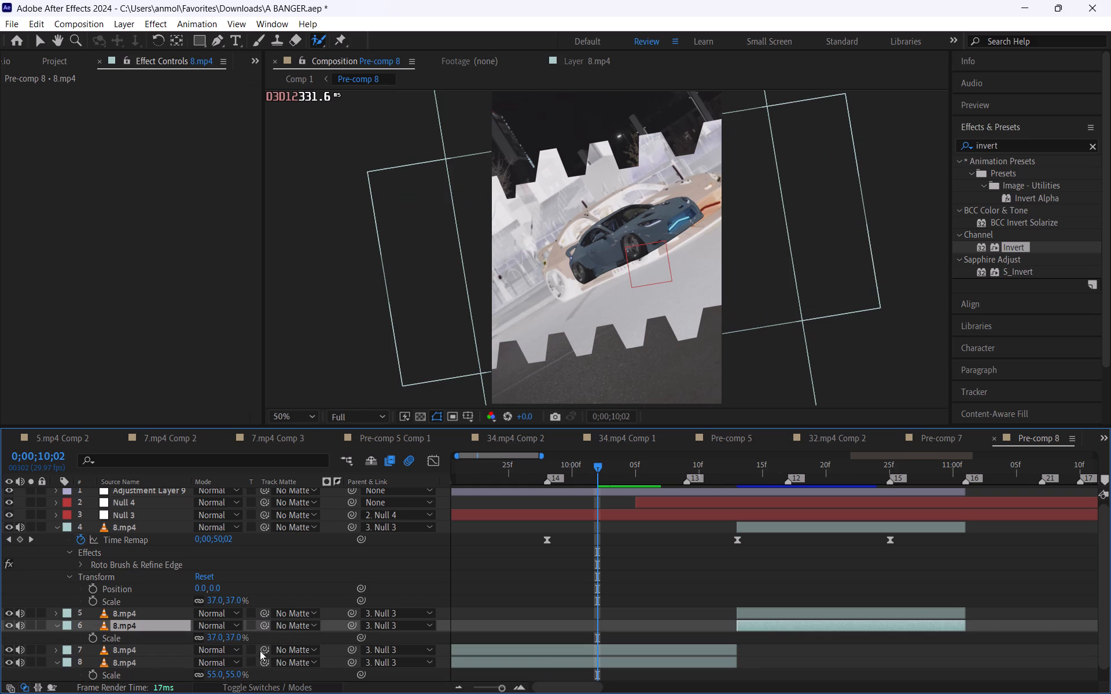
left_click(207, 638)
left_click(210, 639)
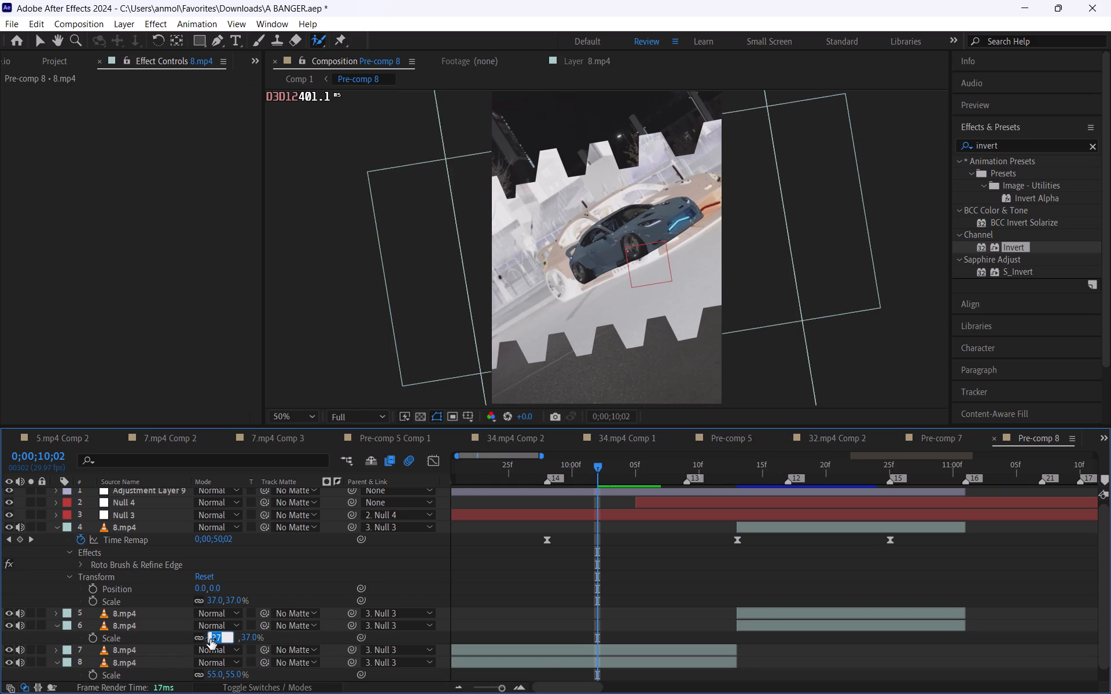
key("ctrl+v")
left_click(491, 603)
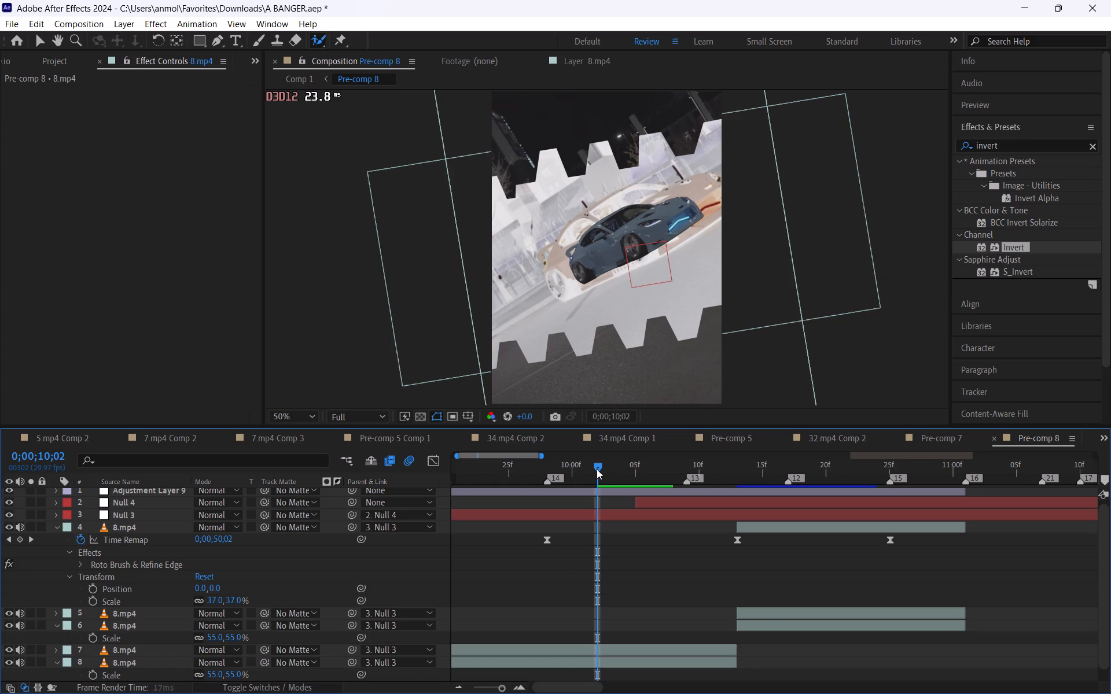
Scrub between 0;00;09;29 and 0;00;10;01 to examine the enlarged inverted background behind the car.
left_click_drag(598, 467, 561, 470)
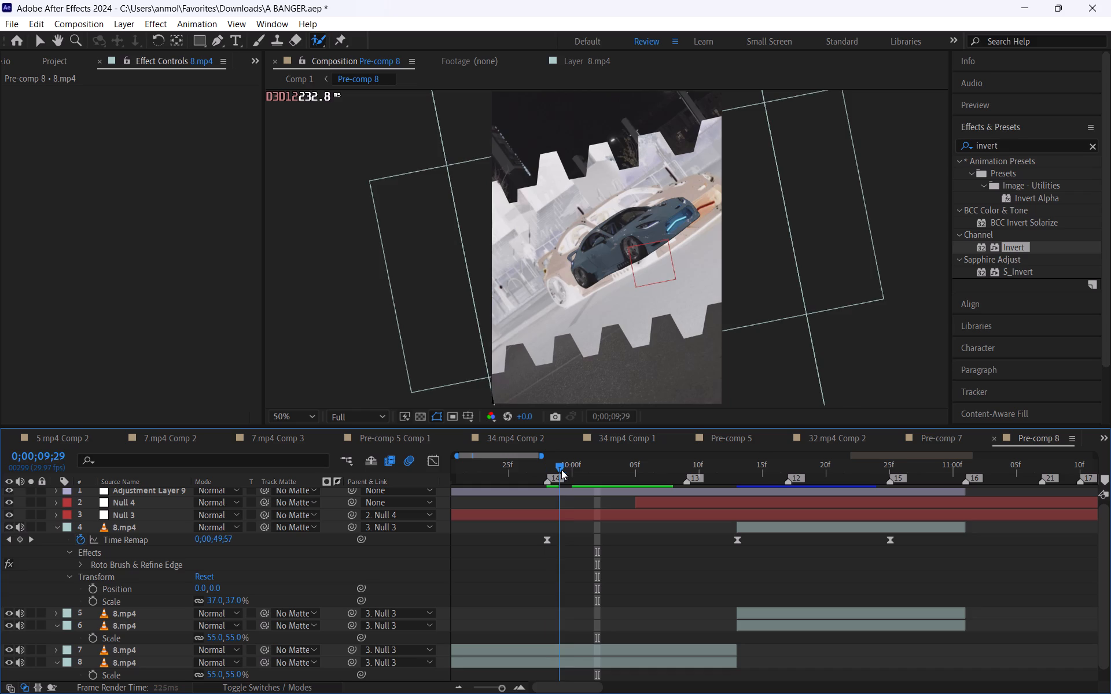
left_click_drag(561, 470, 582, 492)
left_click(632, 617)
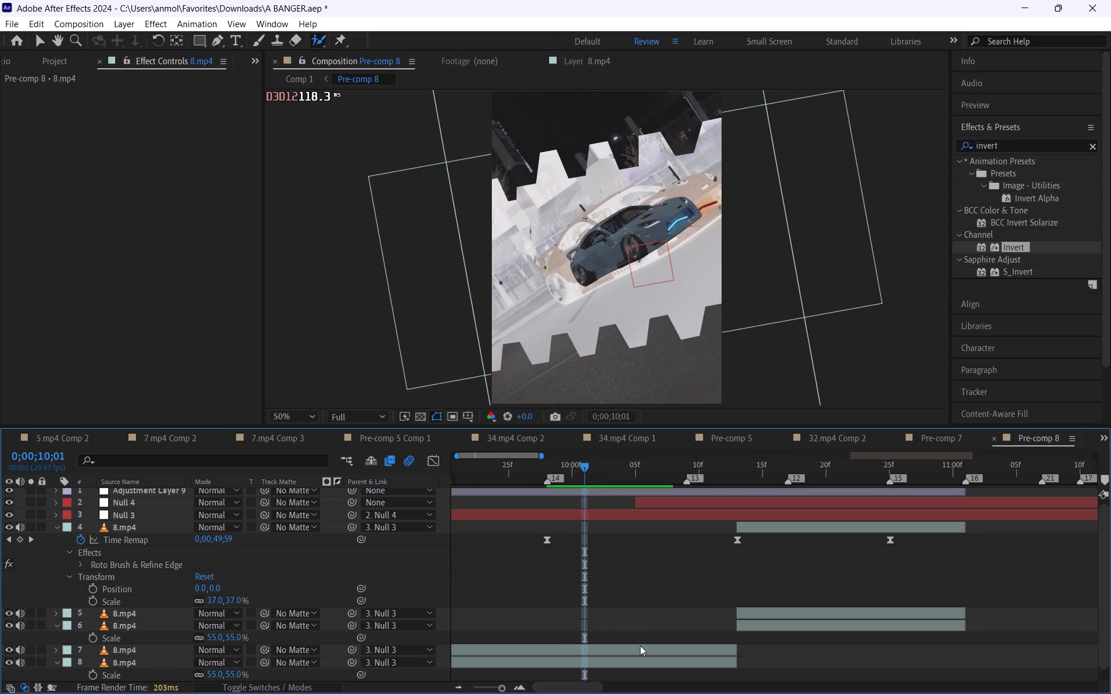
On 8.mp4 layer 8, try the Invert channels Saturation, Lightness, YIQ and Luminance, settling on In Phase Chrominance.
left_click(641, 649)
left_click(463, 659)
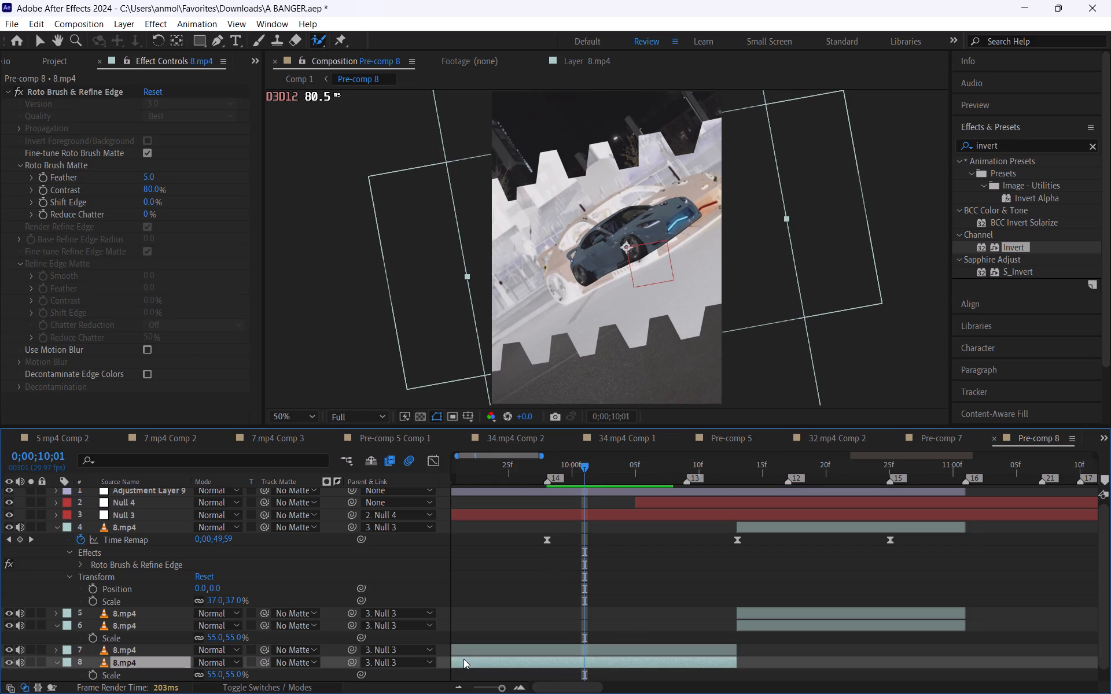
left_click(207, 101)
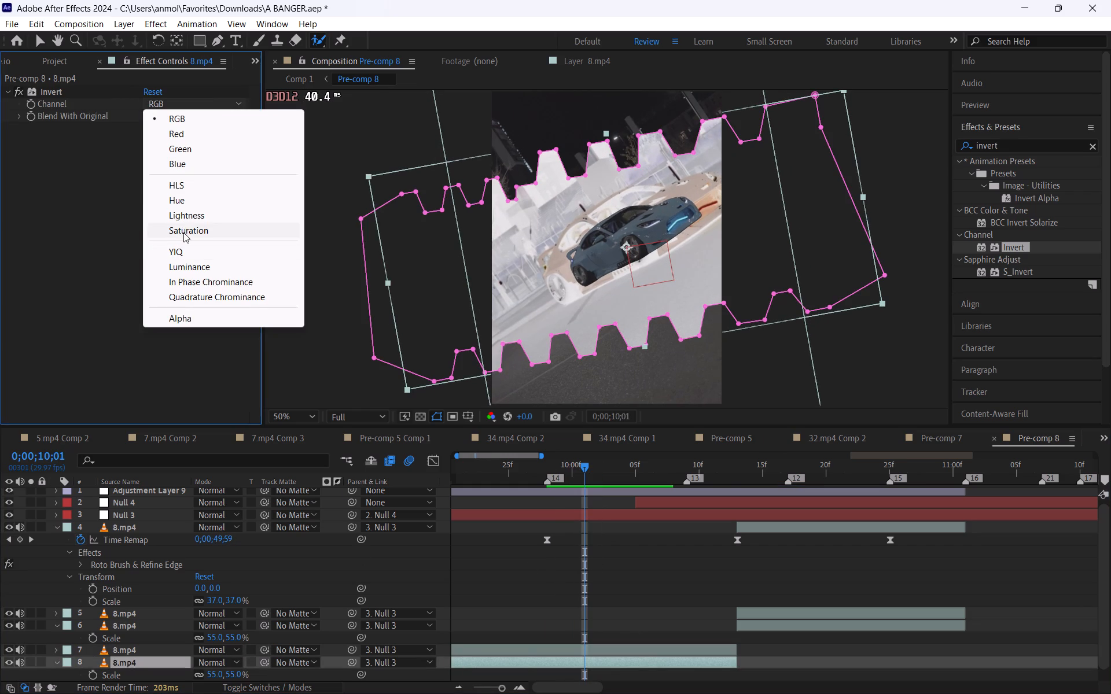
left_click(183, 232)
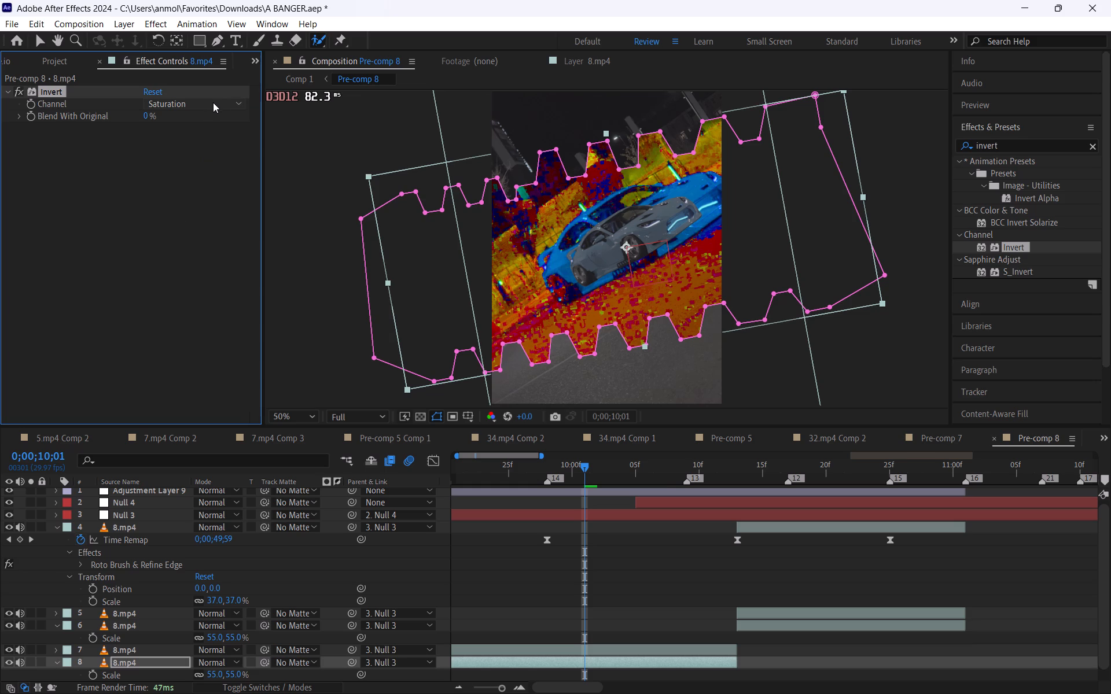
left_click(160, 103)
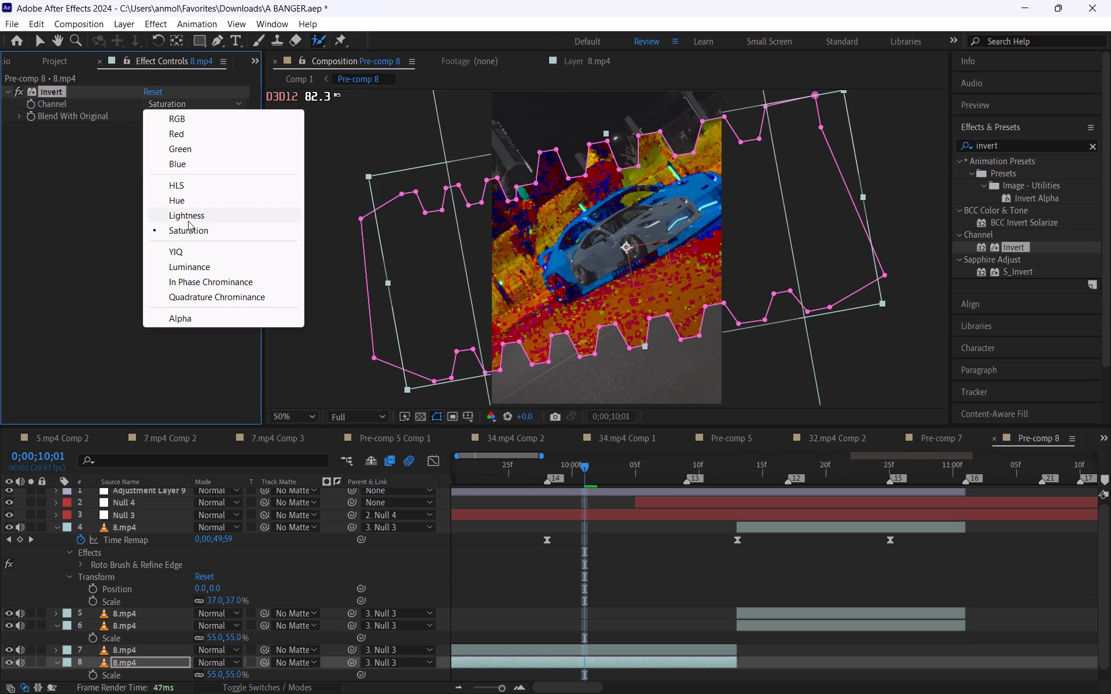
left_click(189, 215)
left_click(173, 105)
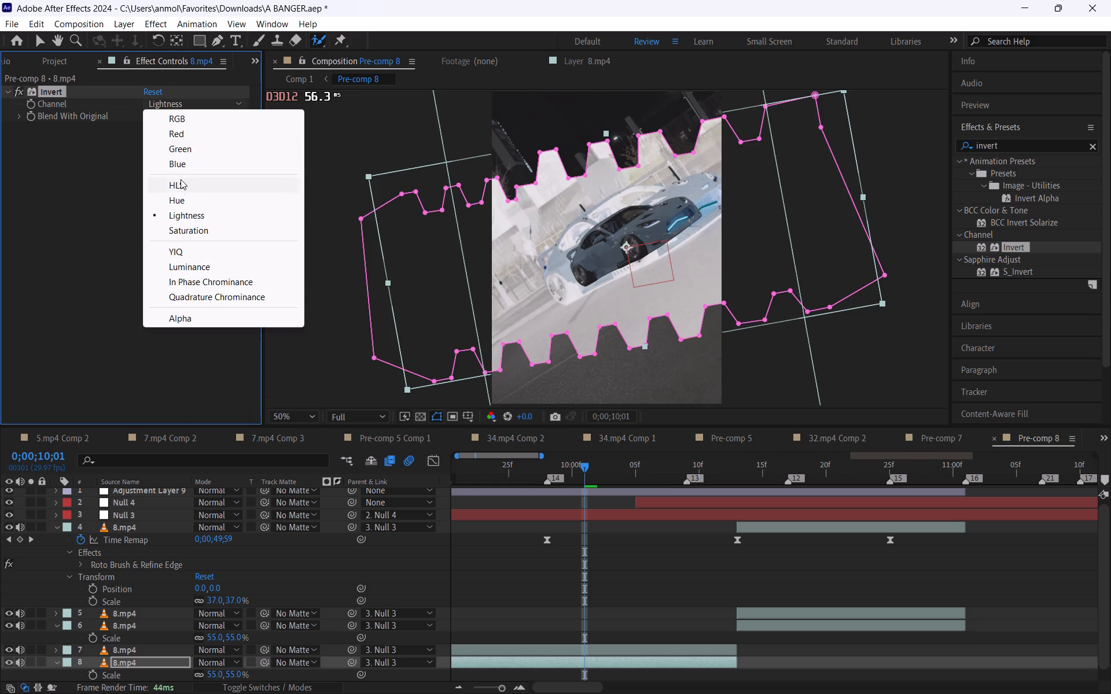
left_click(185, 257)
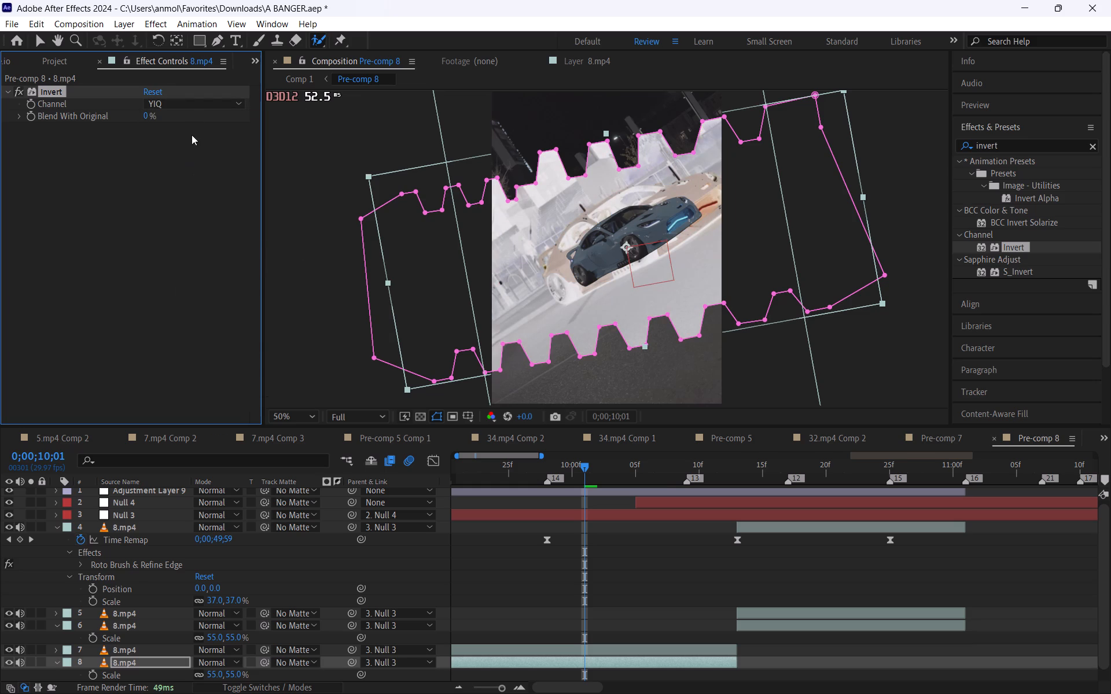
left_click(196, 104)
left_click(186, 267)
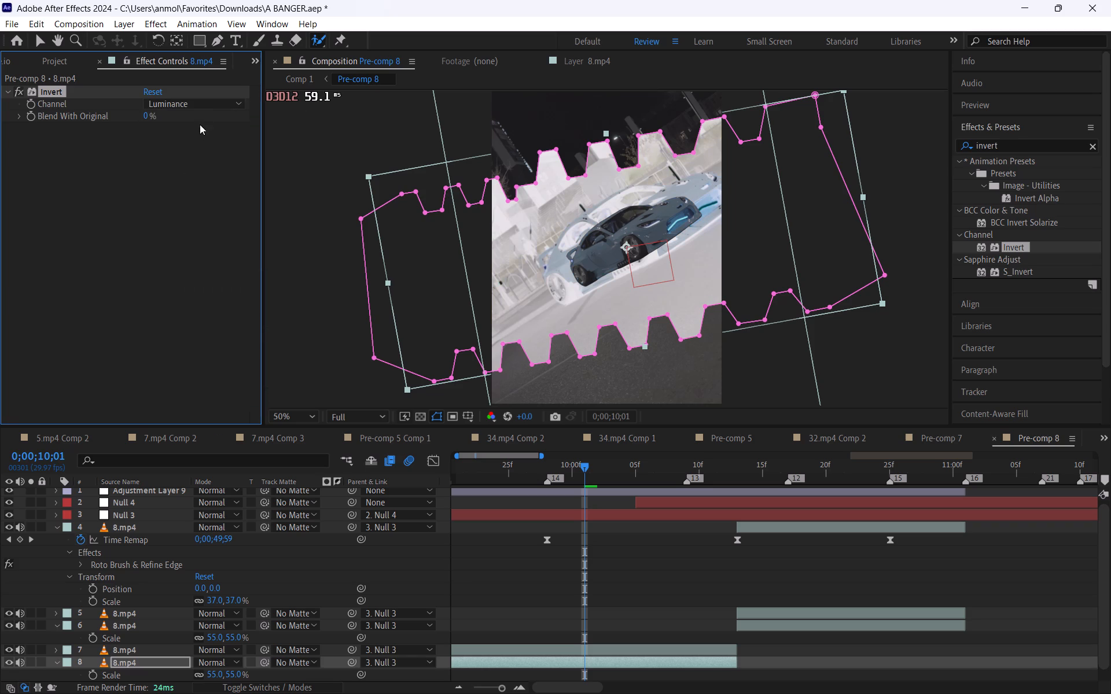
left_click(193, 106)
left_click(196, 280)
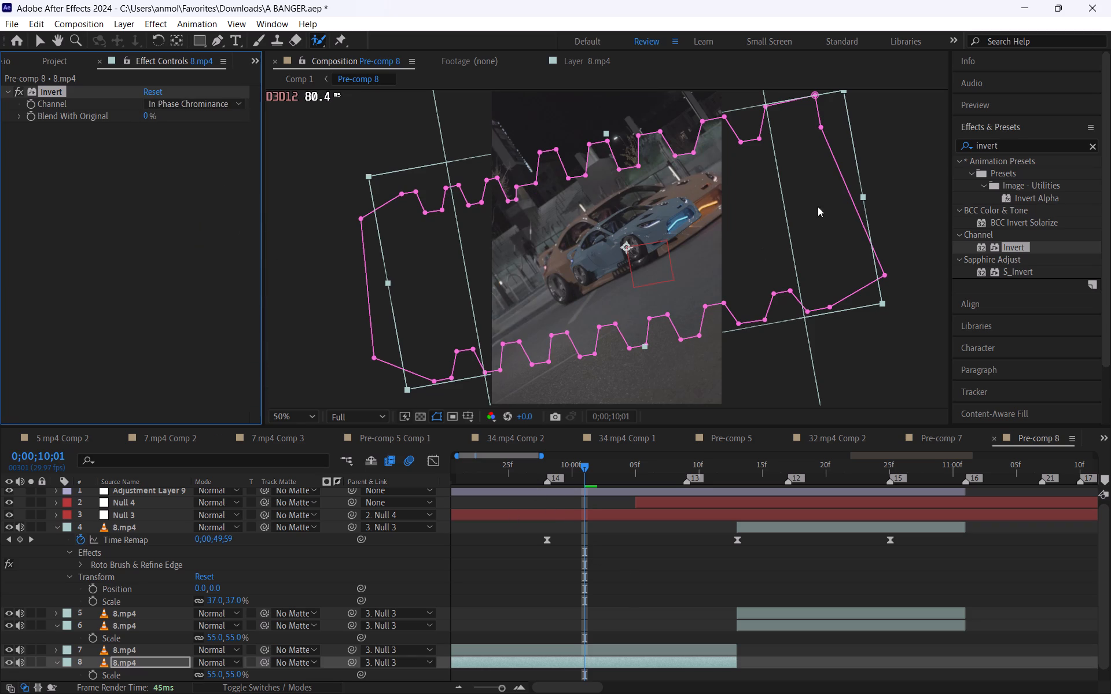
Find the Color Correction Tritone effect and add it to 8.mp4 layer 8 below Invert.
double_click(1009, 148)
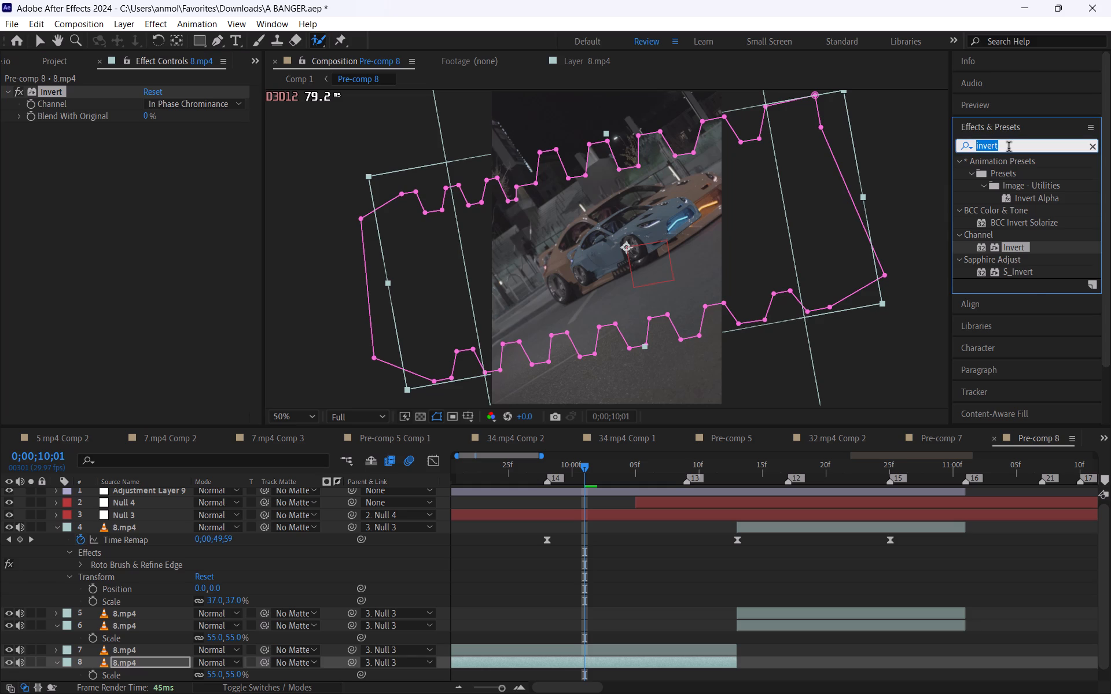
type("triton")
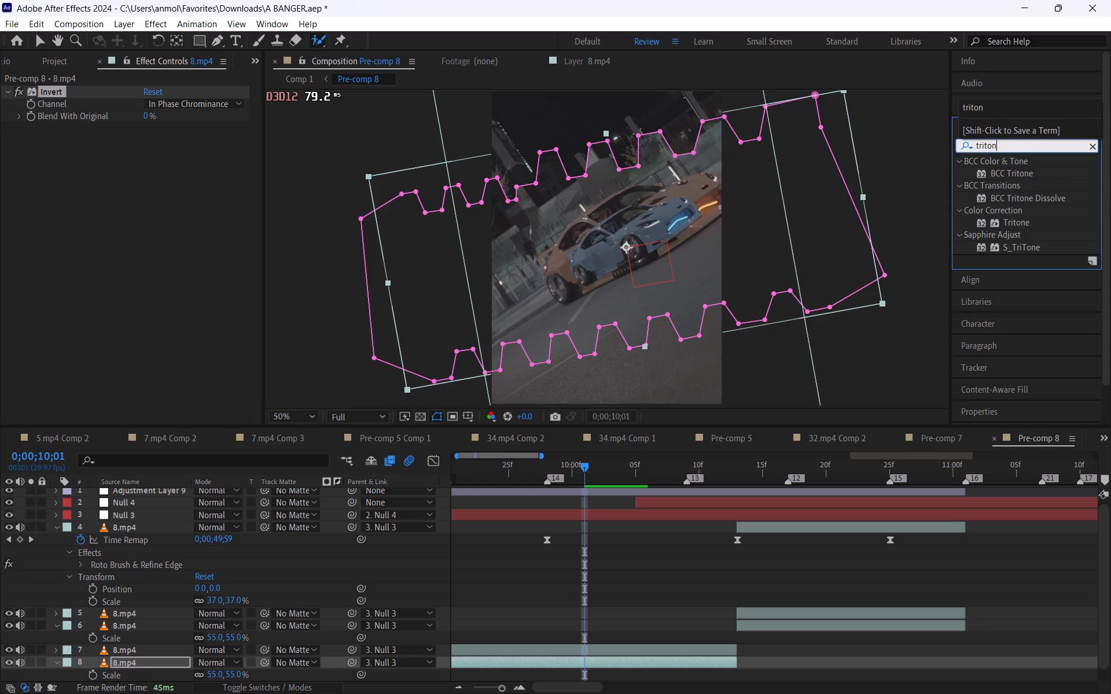
left_click_drag(1015, 224, 186, 152)
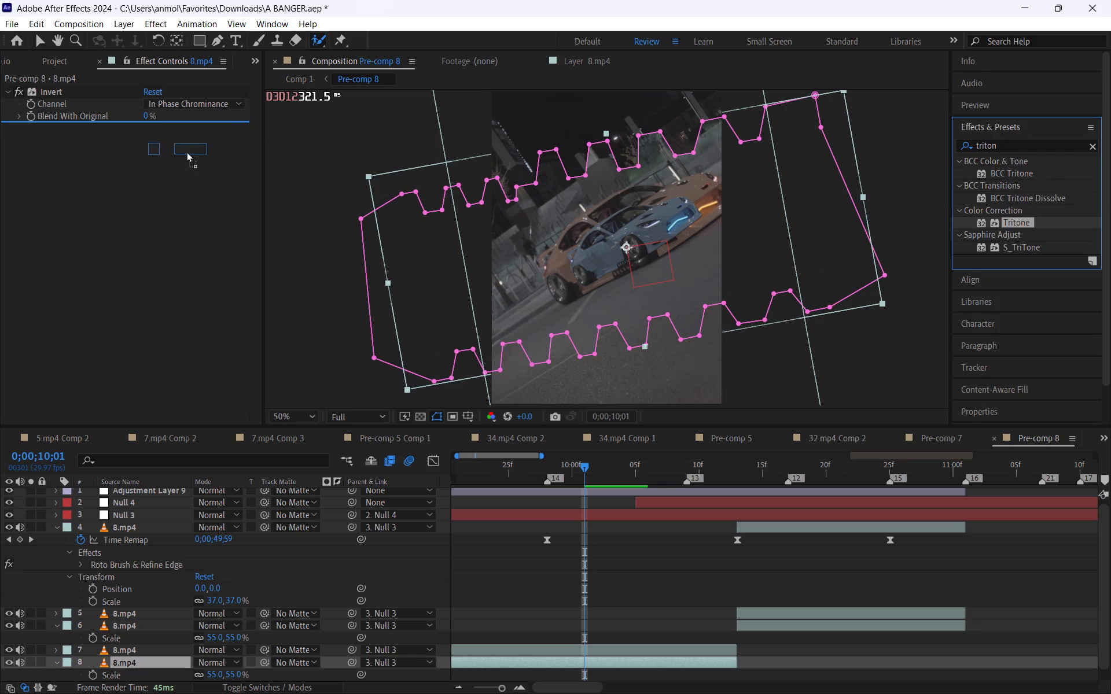
left_click_drag(186, 152, 185, 153)
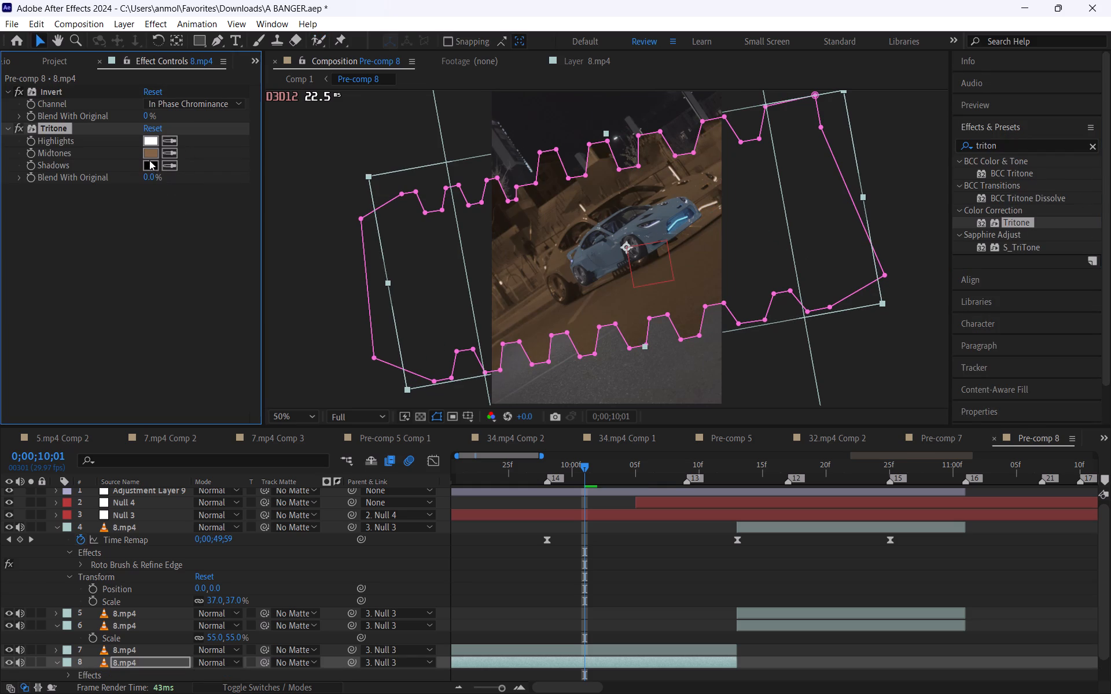
Set the Tritone Midtones colour on 8.mp4 layer 8 to red D00000, trying other hues and shades along the way.
left_click(148, 155)
left_click_drag(187, 450, 236, 373)
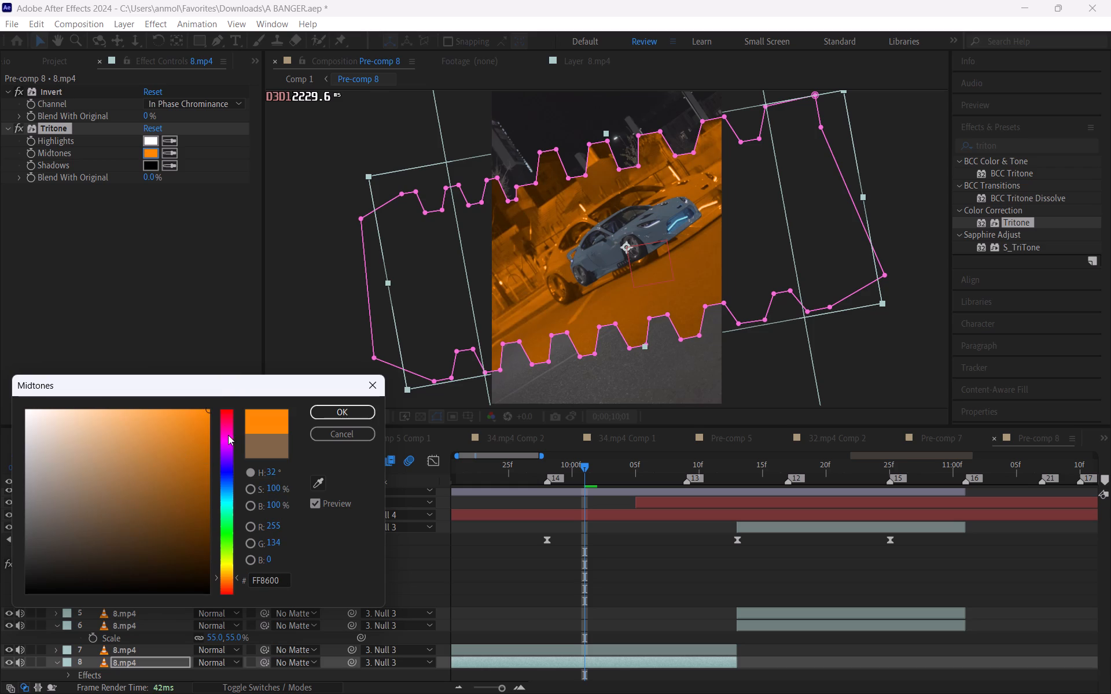
left_click_drag(223, 421, 225, 378)
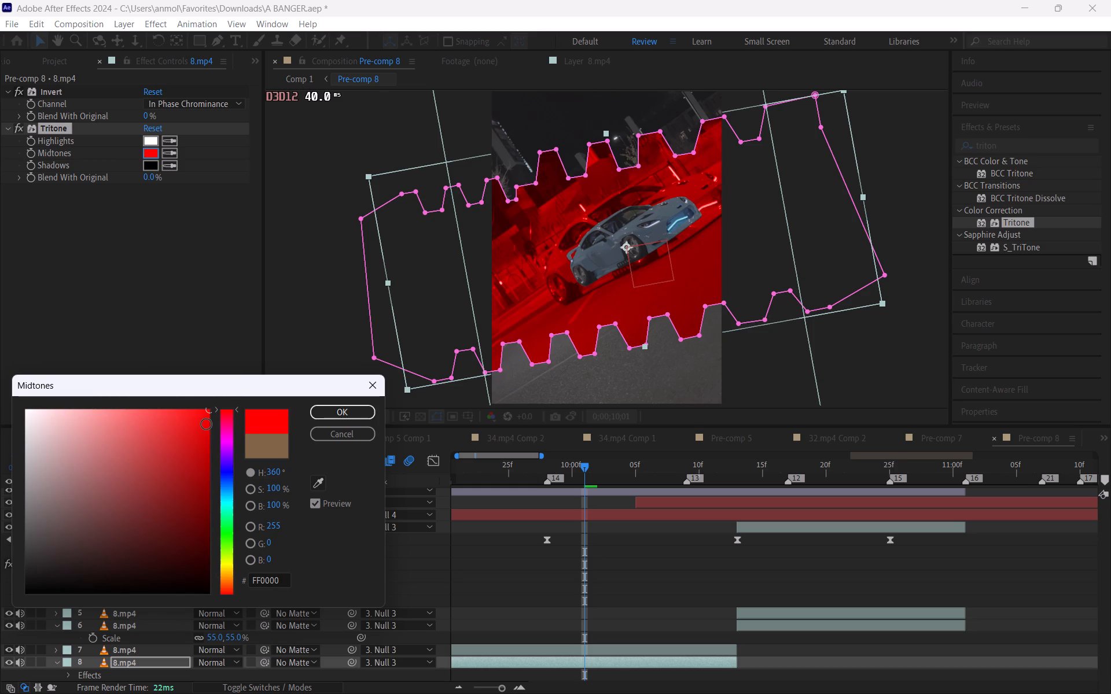
left_click_drag(207, 424, 193, 518)
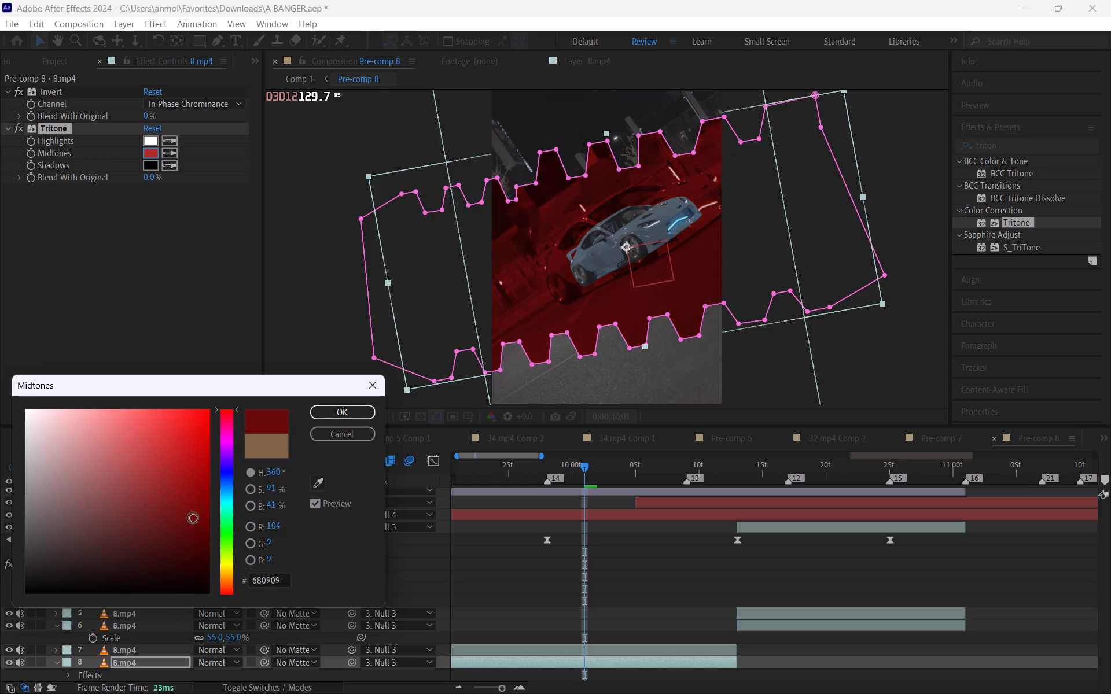
left_click_drag(193, 518, 219, 446)
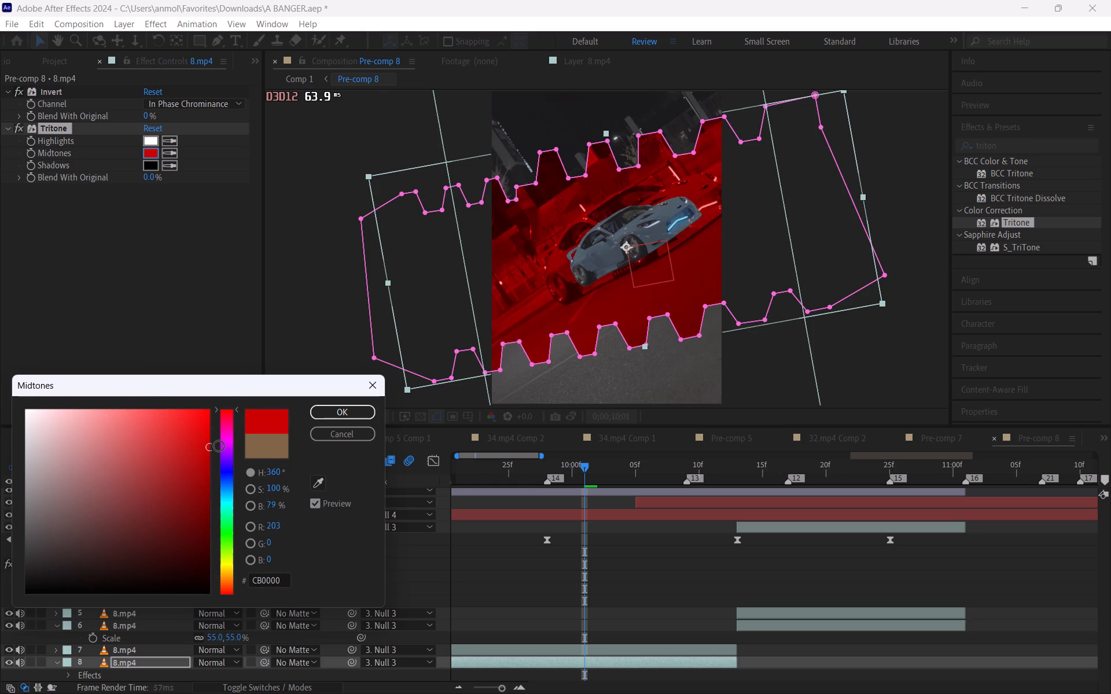
left_click_drag(219, 446, 220, 443)
left_click_drag(226, 437, 236, 440)
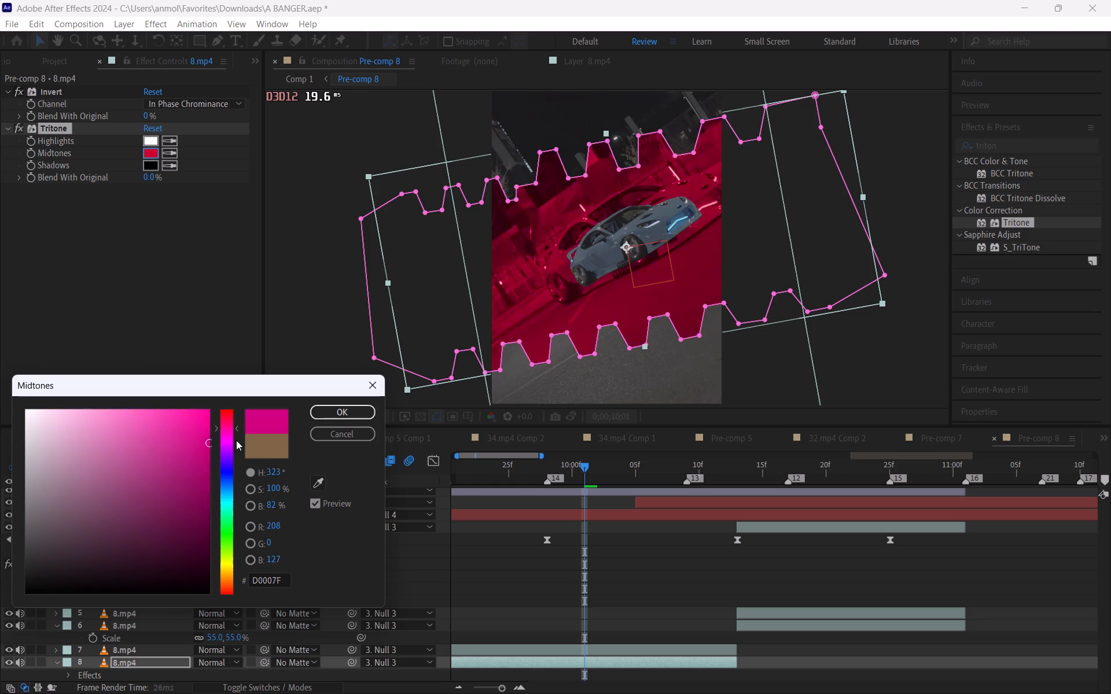
left_click_drag(236, 440, 240, 558)
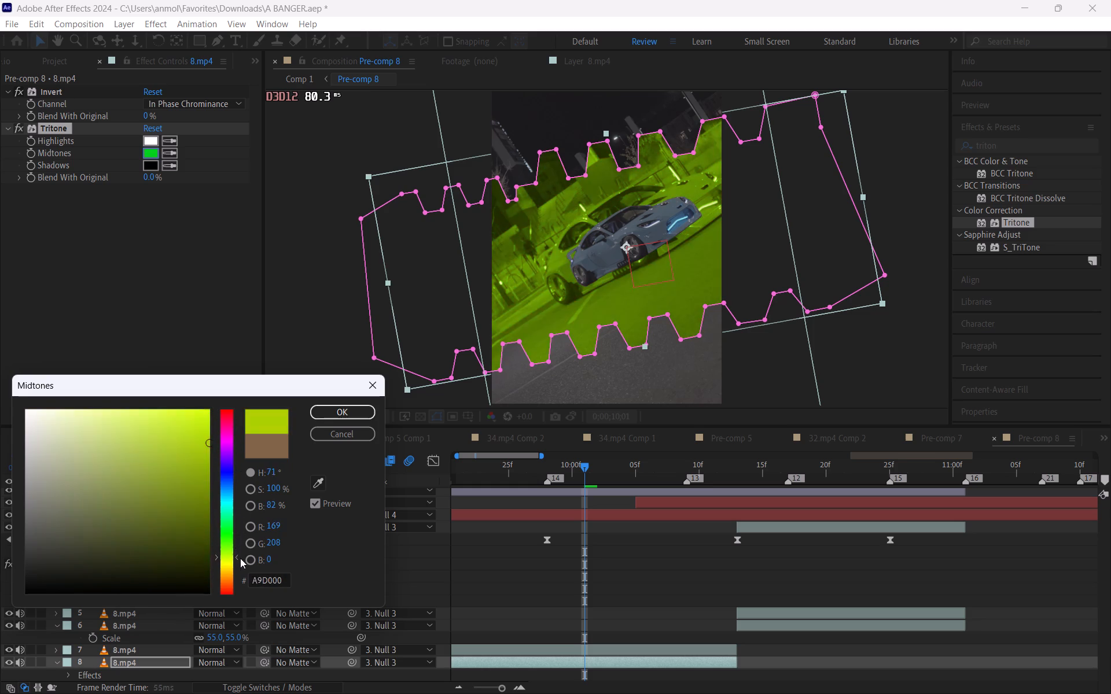
left_click_drag(240, 558, 239, 555)
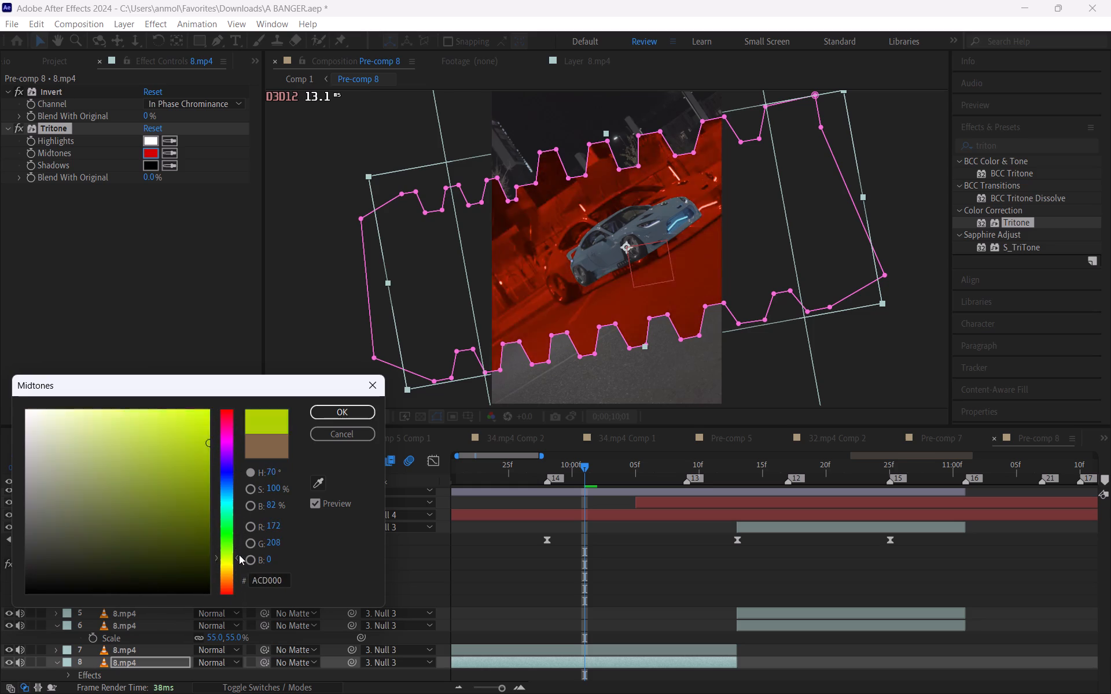
left_click_drag(239, 555, 230, 378)
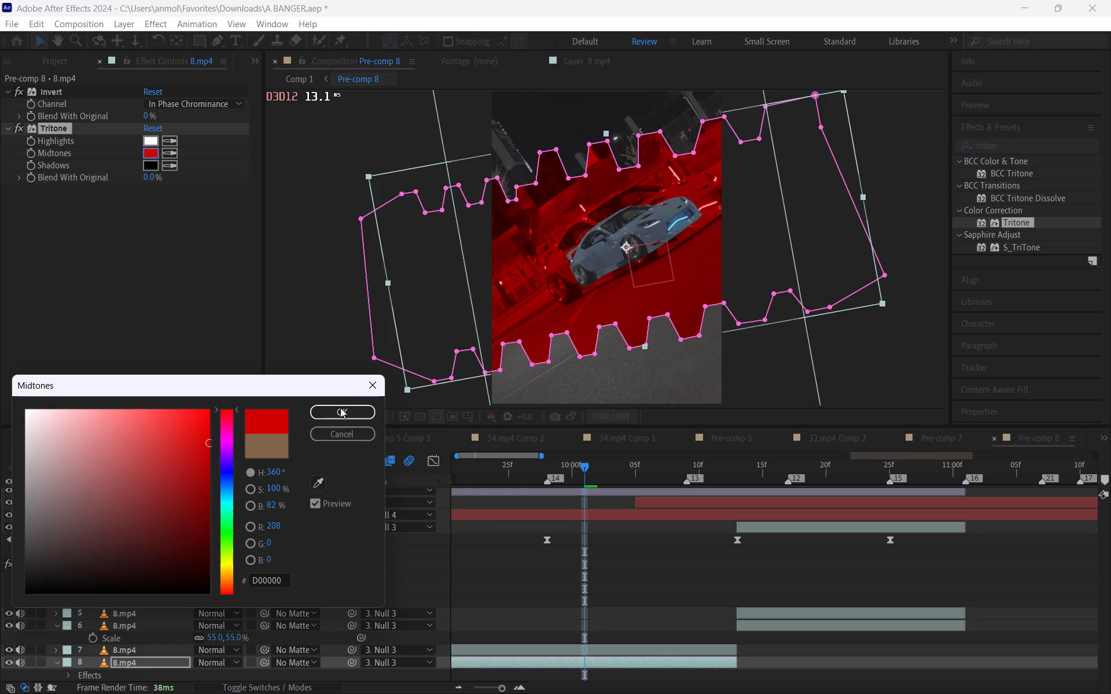
left_click(340, 408)
left_click(516, 556)
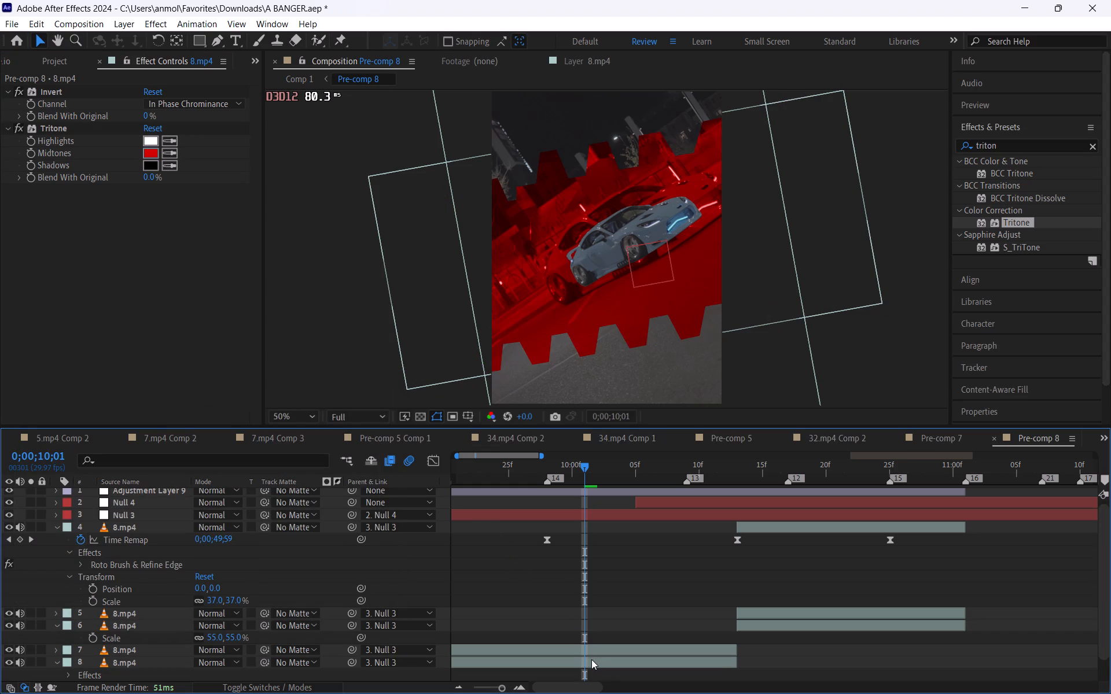
Copy the red Tritone effect from 8.mp4 layer 8 and paste it onto 8.mp4 layer 5.
left_click(591, 660)
left_click(56, 127)
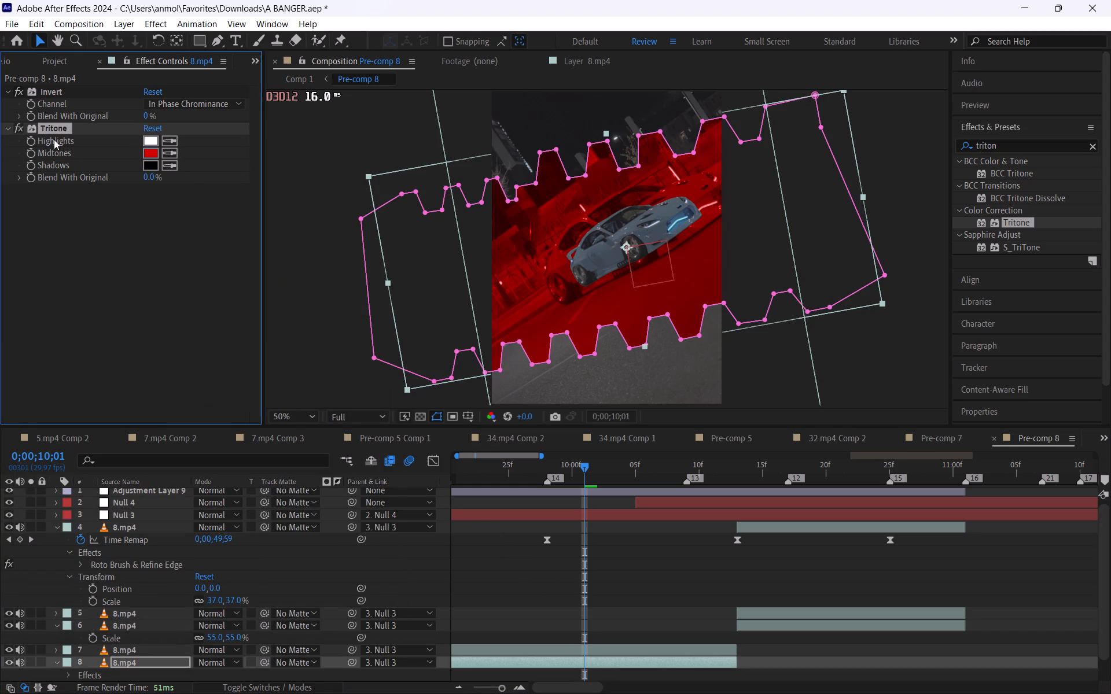
key("ctrl+c")
key("ctrl+c")
key("ctrl+c")
left_click(801, 626)
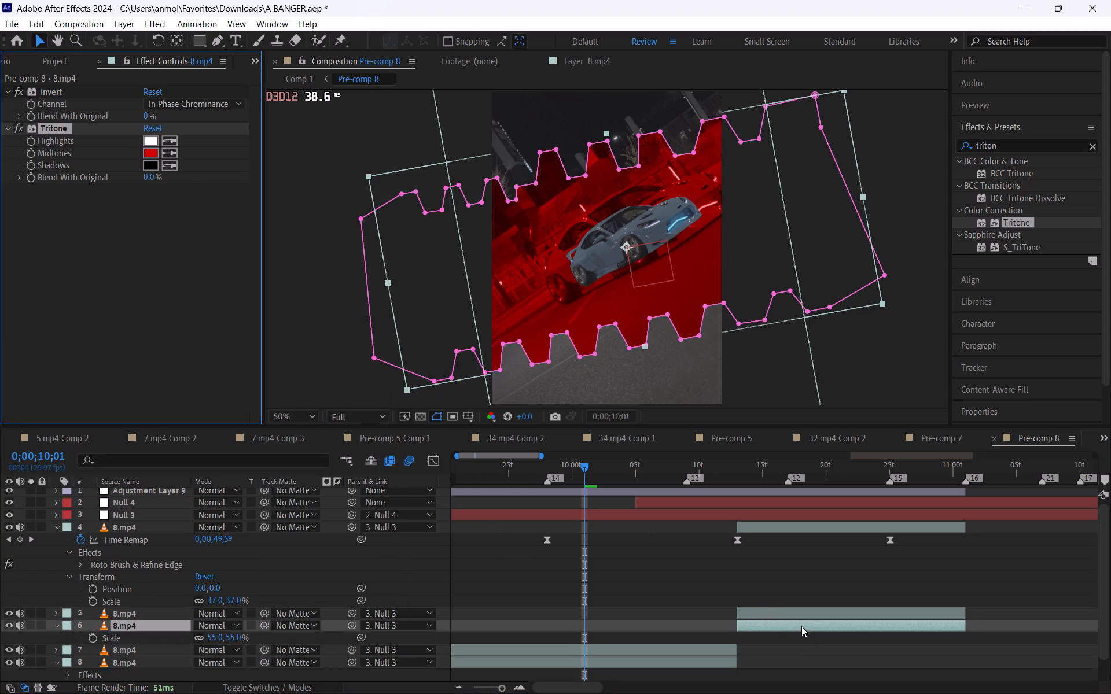
left_click(800, 618)
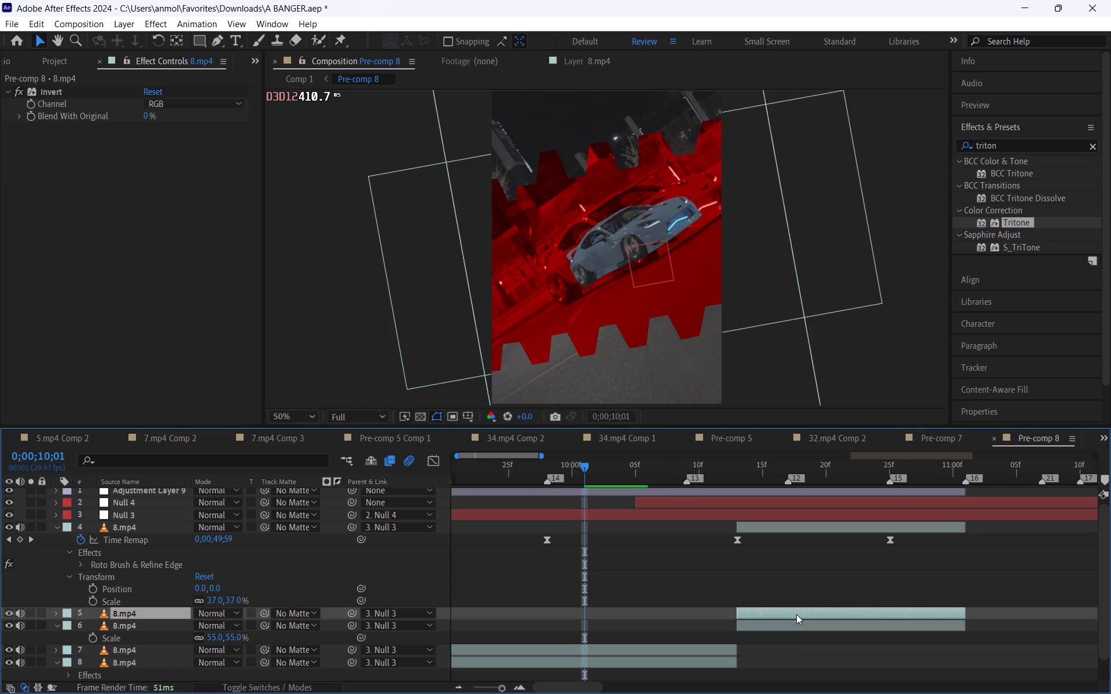
key("ctrl+v")
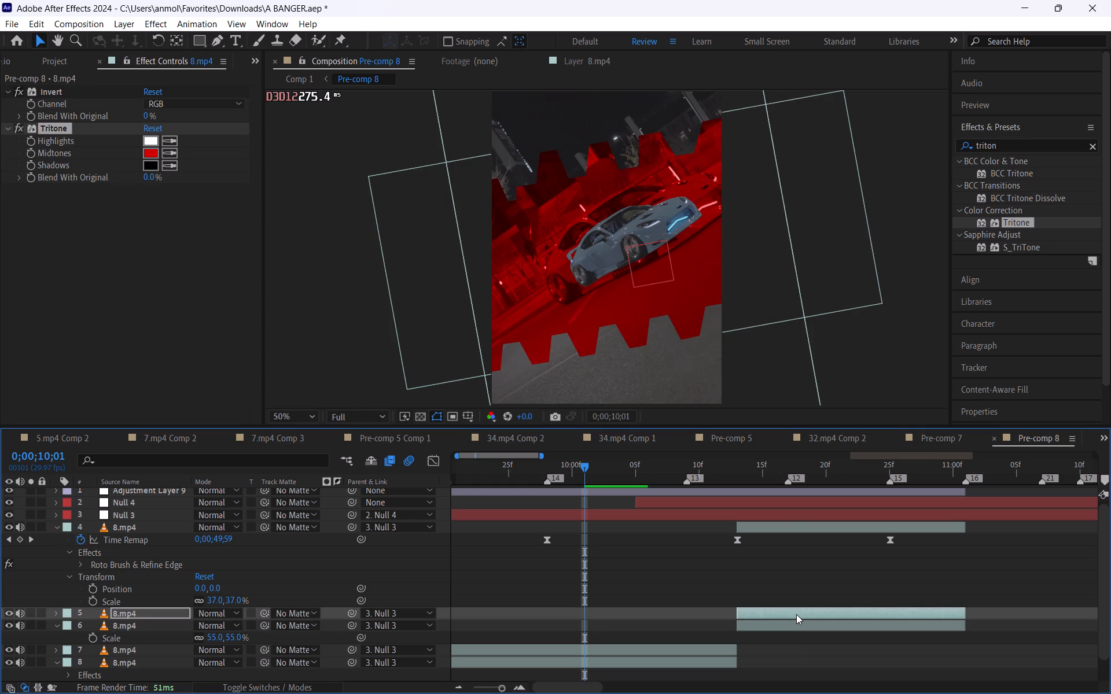
Reveal the Scale of 8.mp4 layers 4 and 5, and set the Scale of 8.mp4 layer 6 to 37%.
left_click_drag(777, 479, 791, 485)
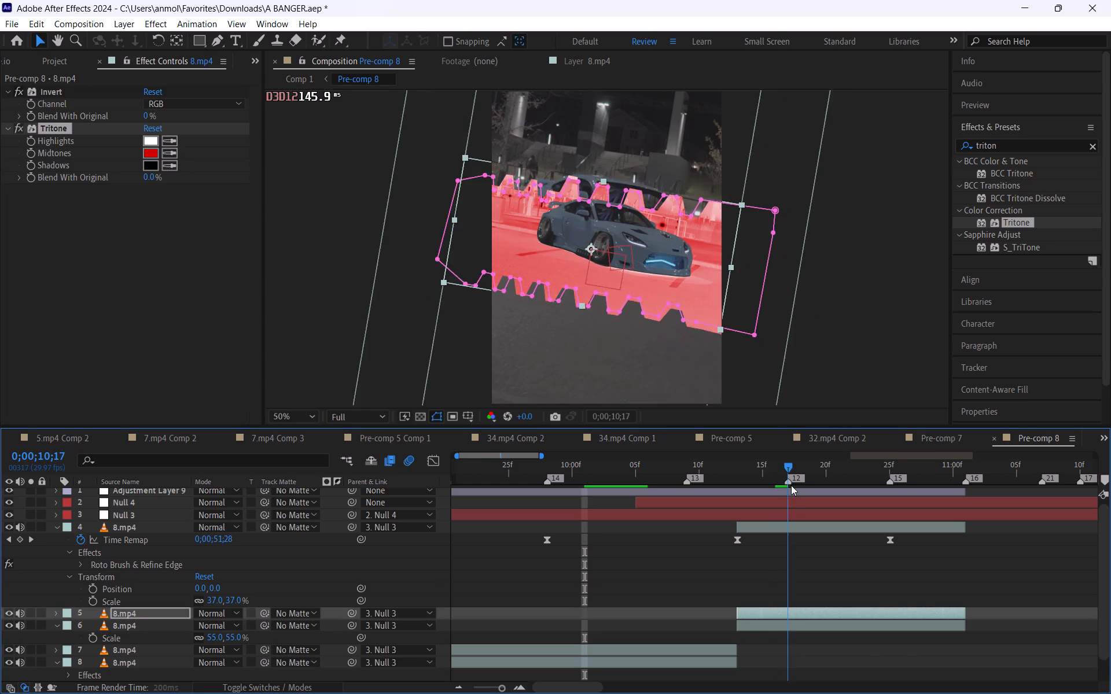
left_click_drag(791, 485, 774, 502)
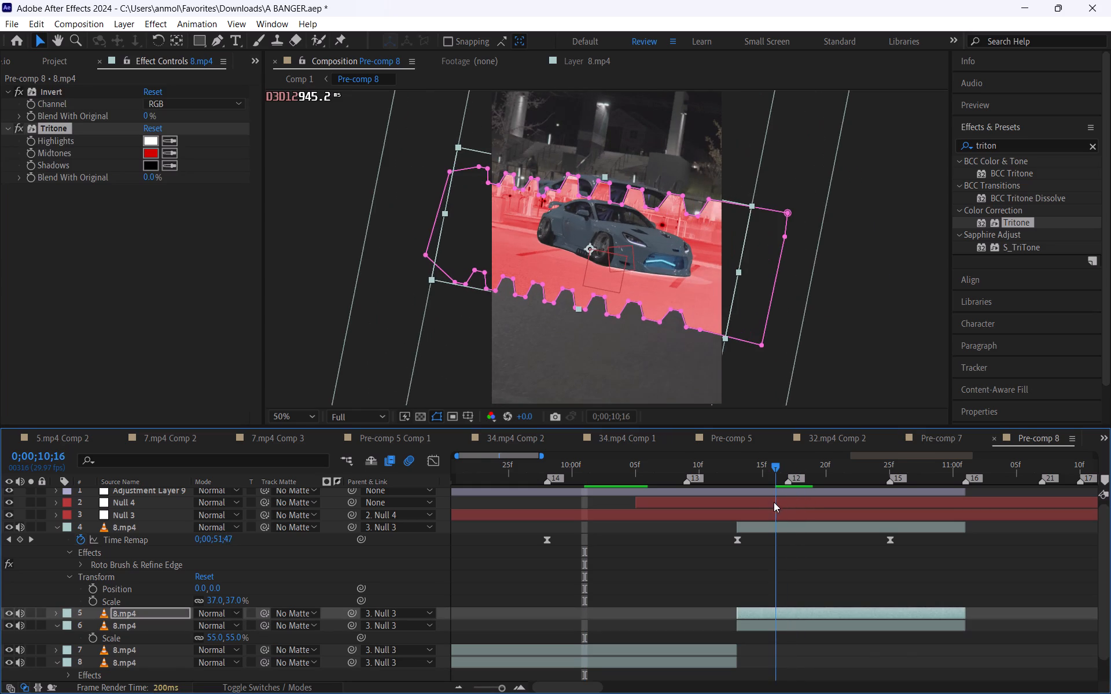
left_click_drag(774, 502, 767, 511)
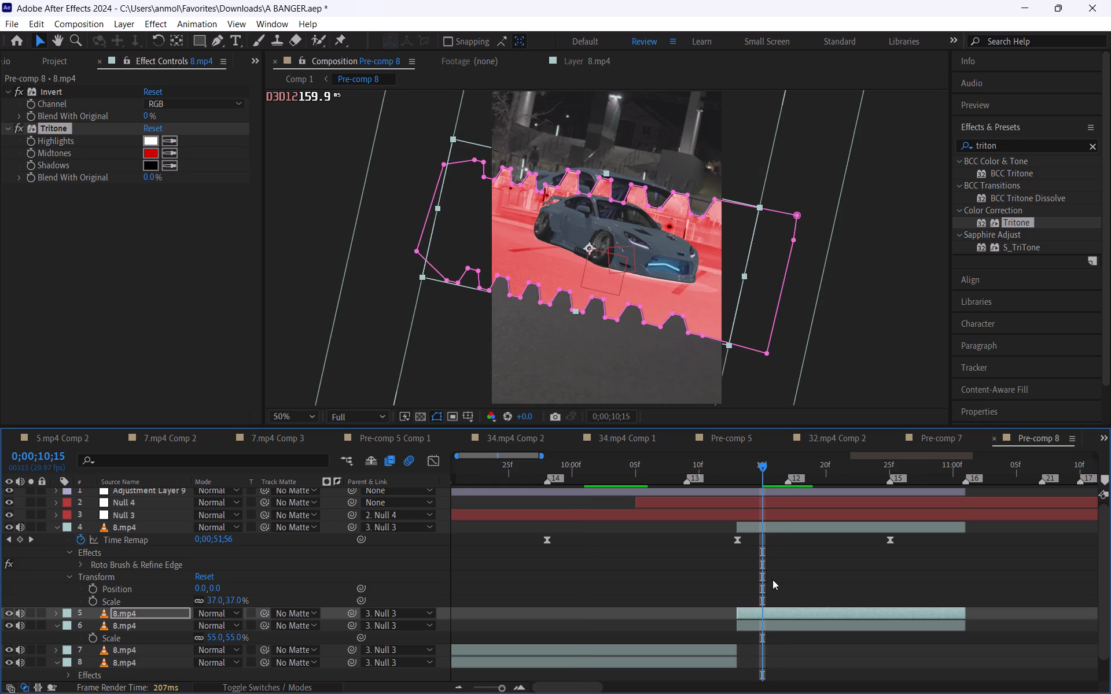
left_click(770, 533)
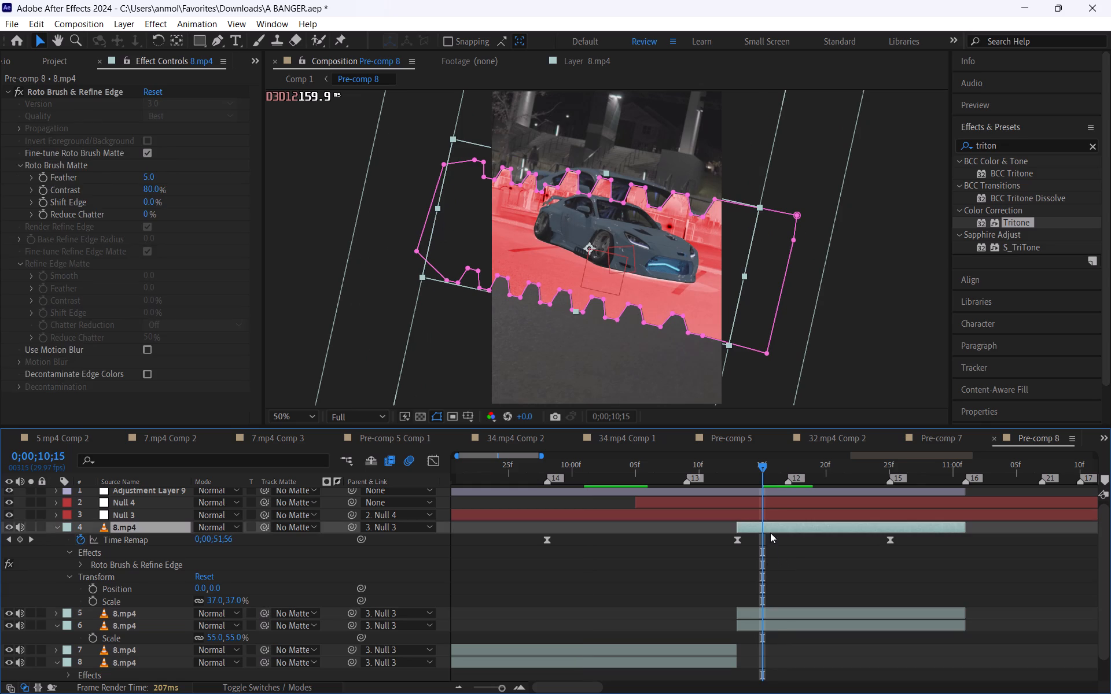
type("ss")
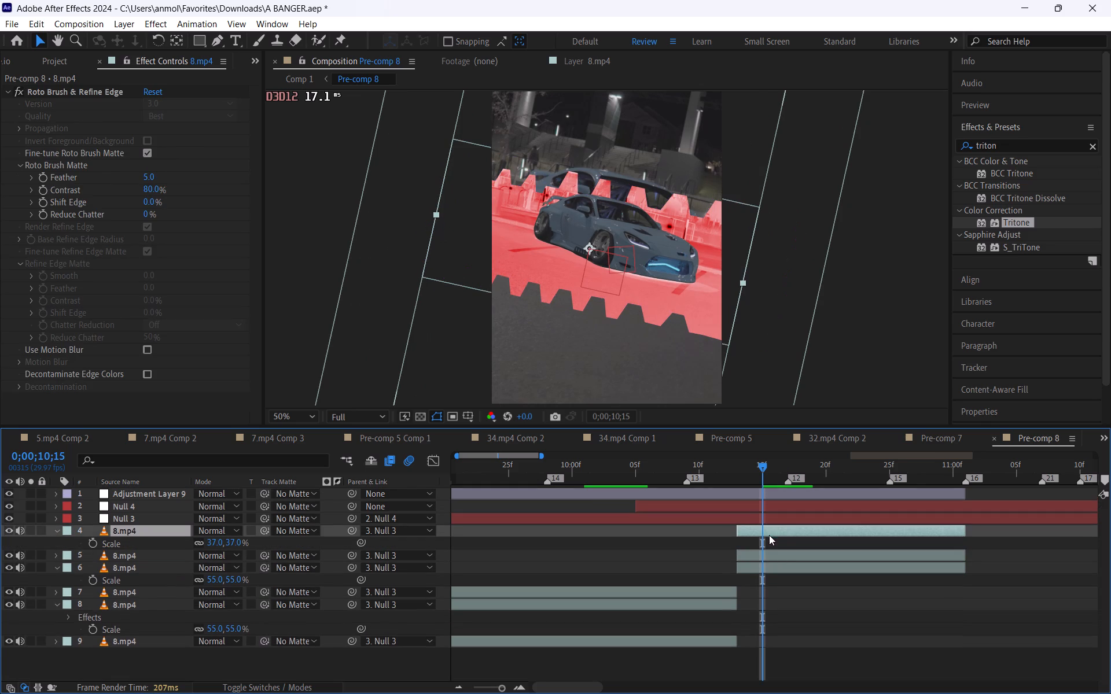
left_click(776, 560)
key("s")
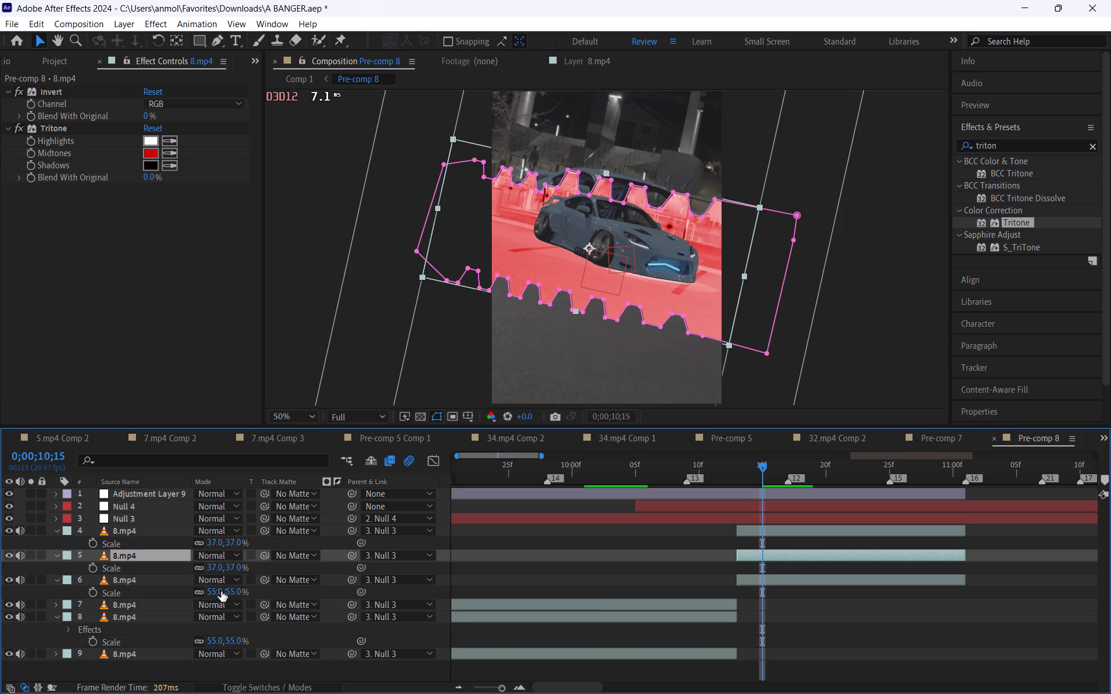
left_click(218, 593)
type("37")
left_click(207, 570)
Set the Scale of 8.mp4 layer 5, the zigzag-masked Tritone background, to 55%.
left_click(212, 569)
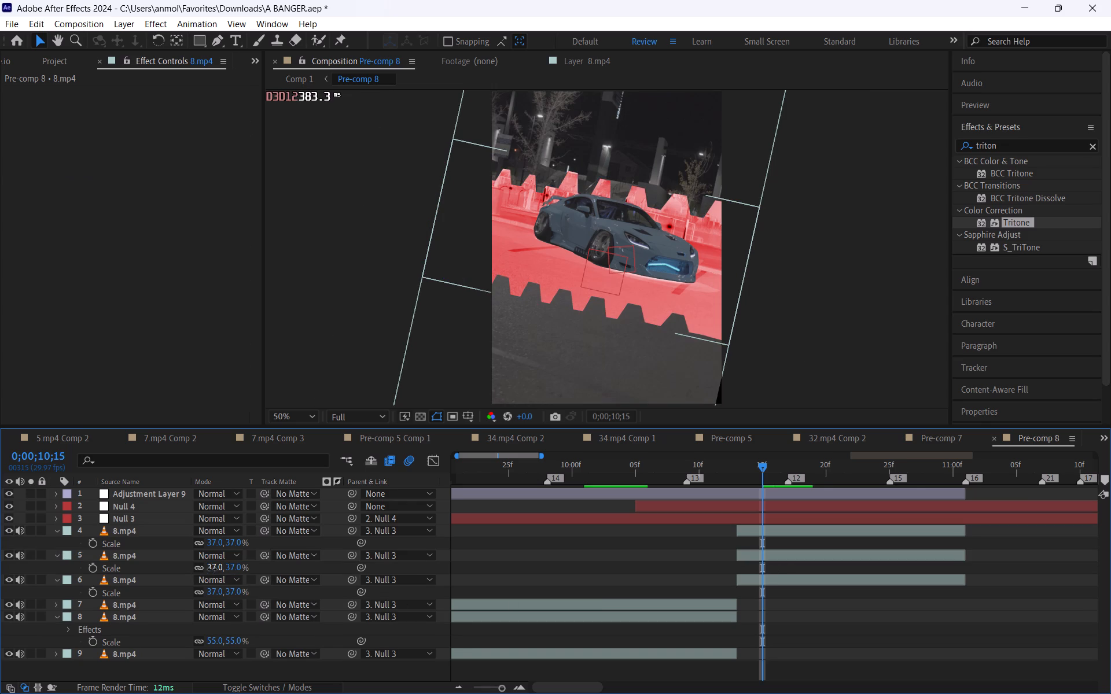
key("5")
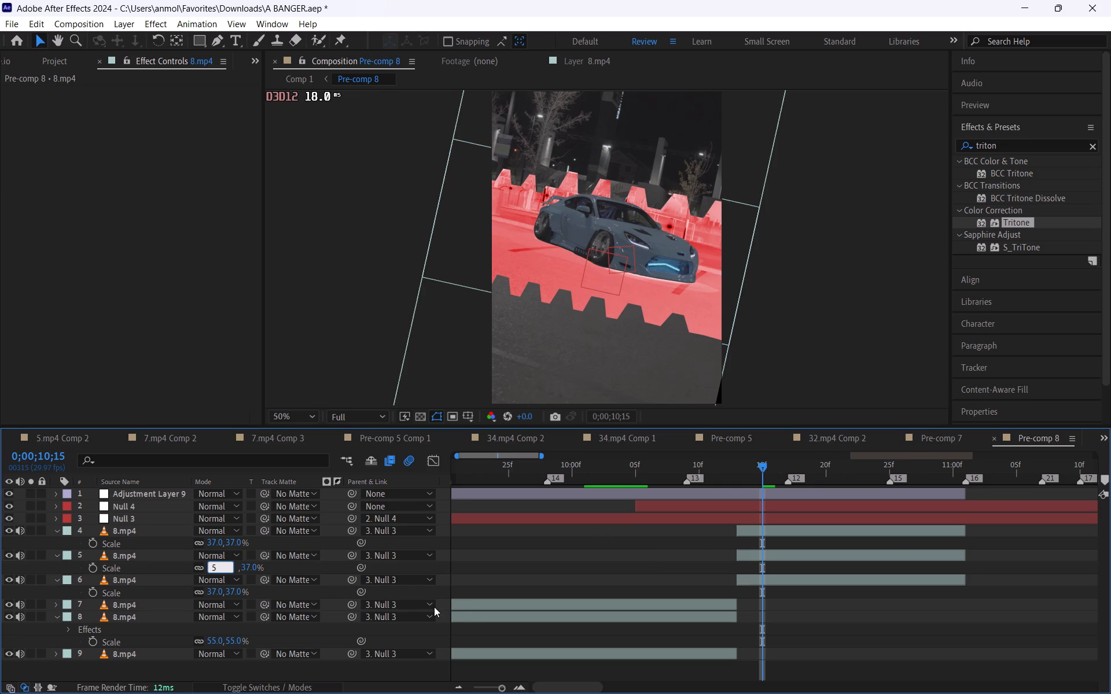
key("5")
left_click(517, 568)
left_click(769, 645)
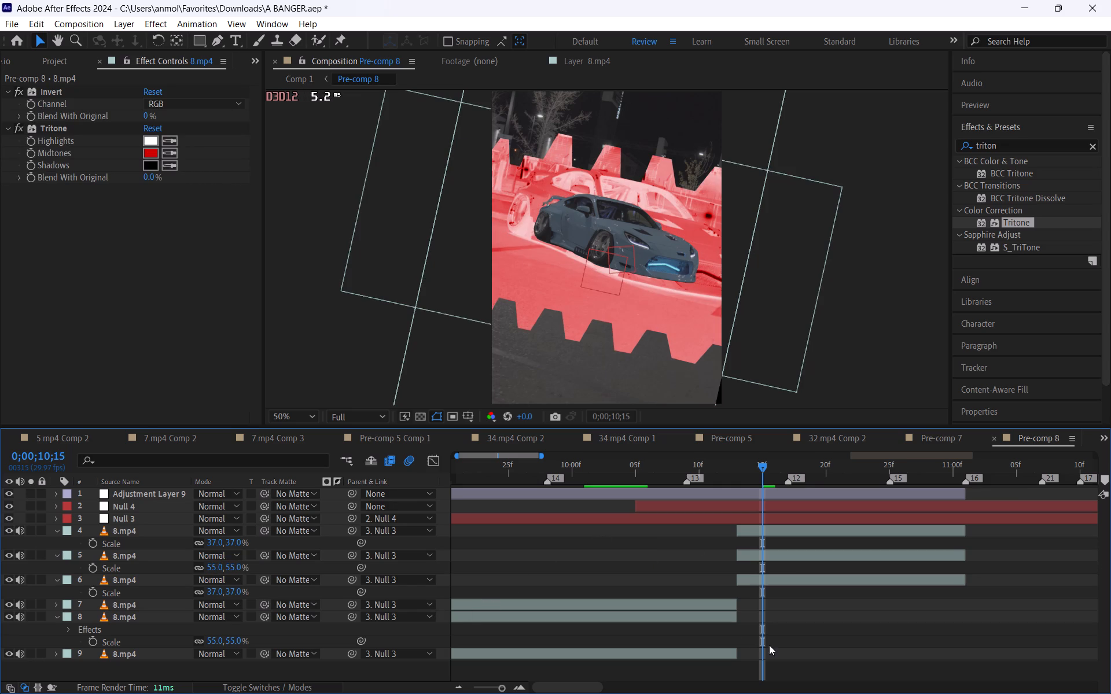
Scrub between 0;00;10;11 and 0;00;10;14 to compare the red zigzag background across the cut between the 8.mp4 segments.
left_click_drag(762, 466, 715, 468)
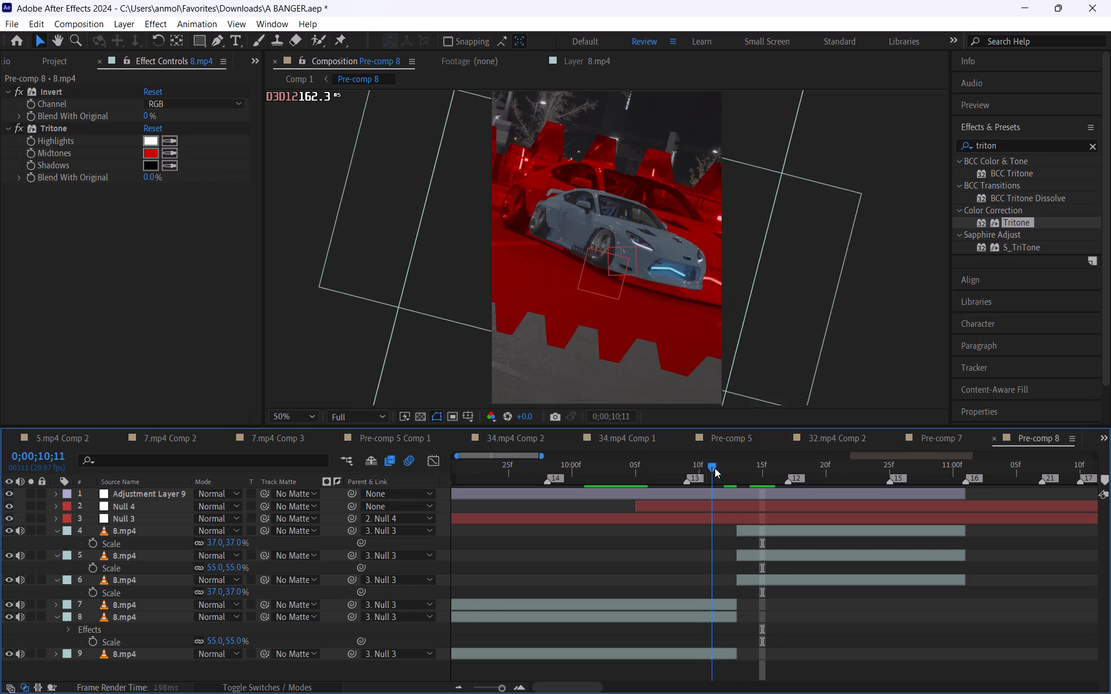
left_click_drag(715, 468, 751, 534)
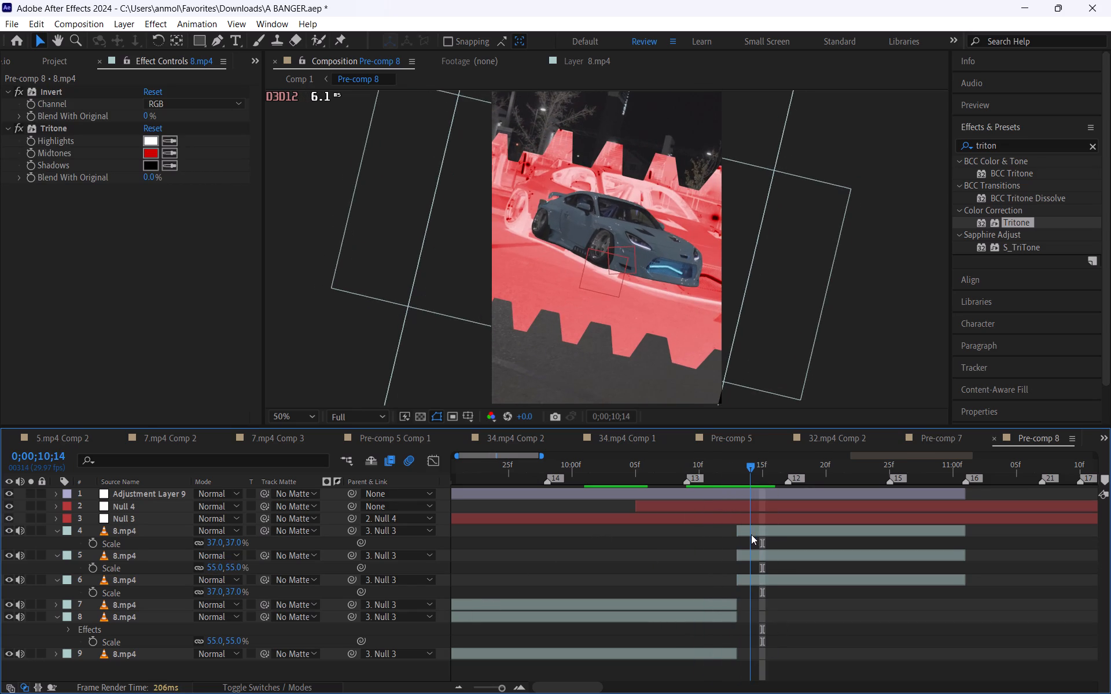
left_click_drag(751, 534, 749, 535)
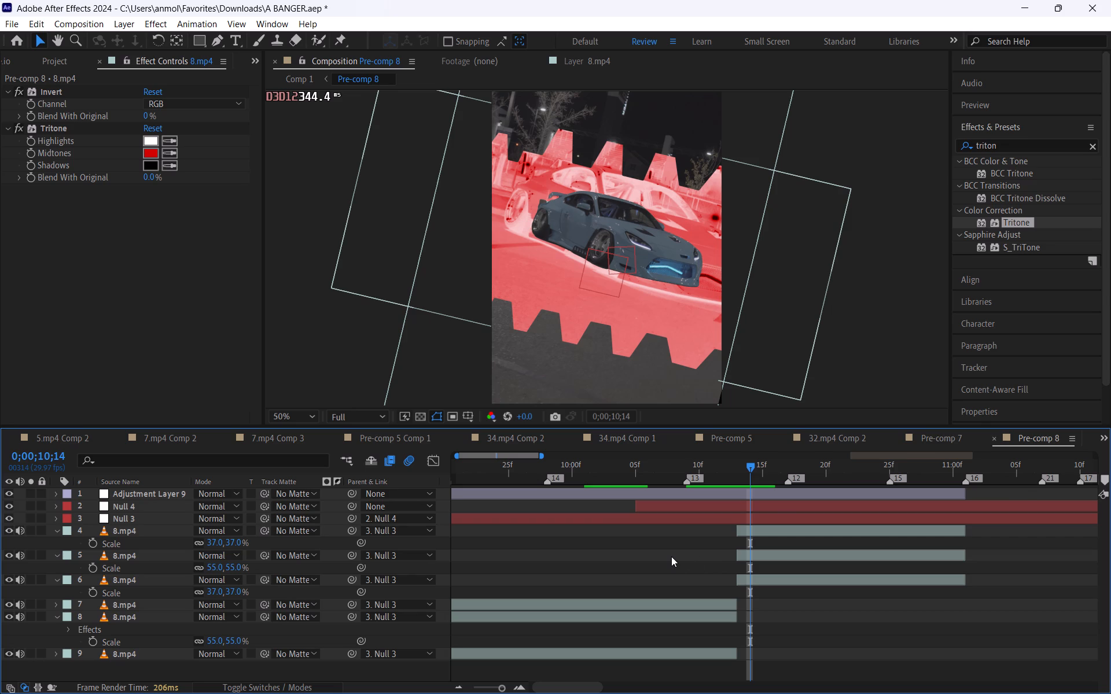